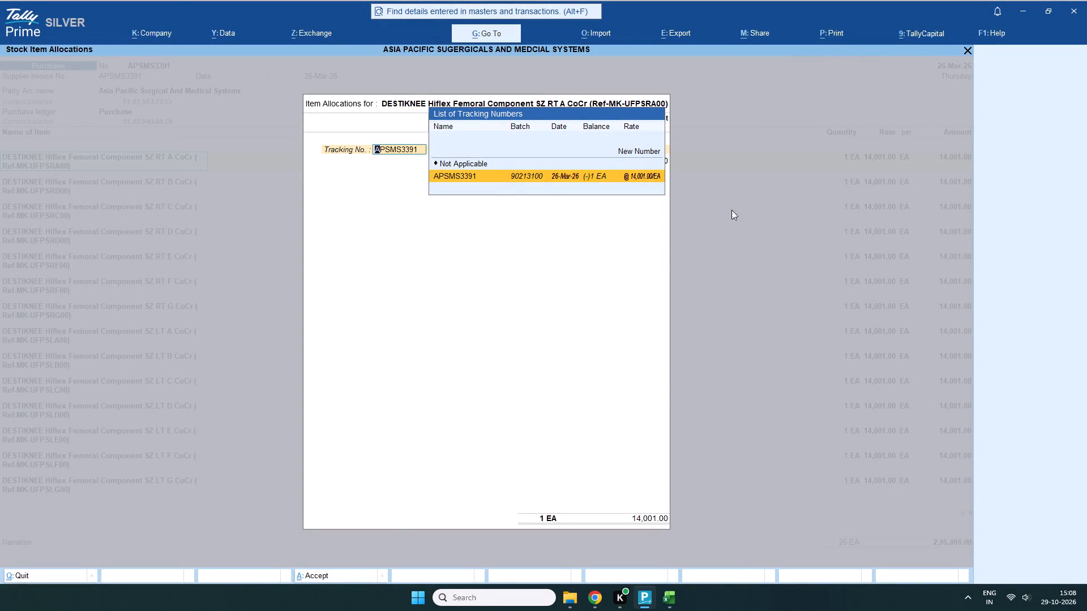
Leave the item allocations, purchase voucher APSMS3391 and the Day Book to return to the Gateway of Tally.
{"action": "left_click", "coordinate": [966, 47]}
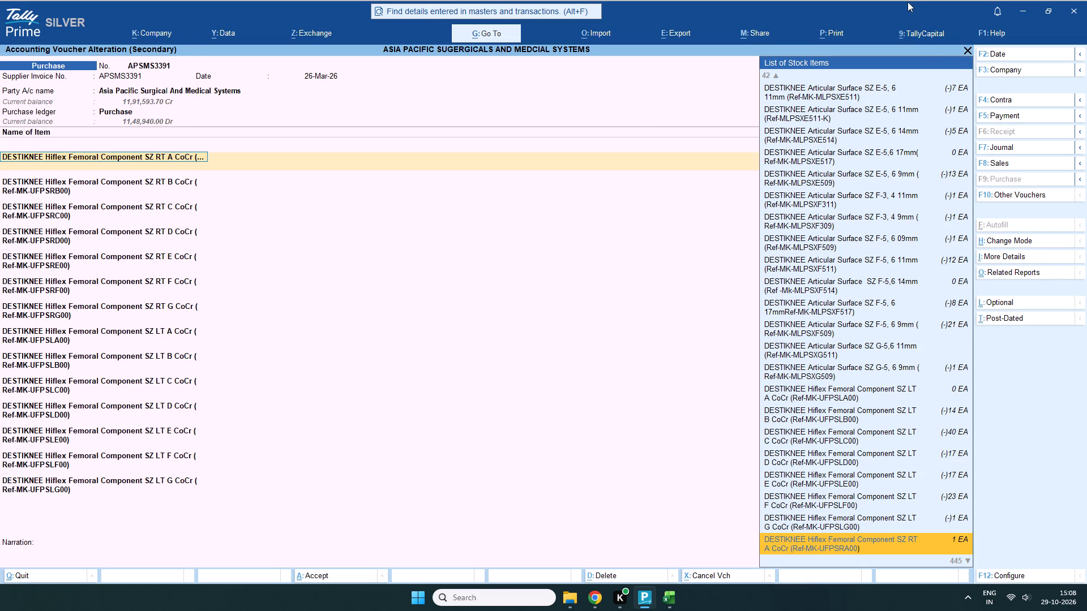
{"action": "left_click", "coordinate": [967, 50]}
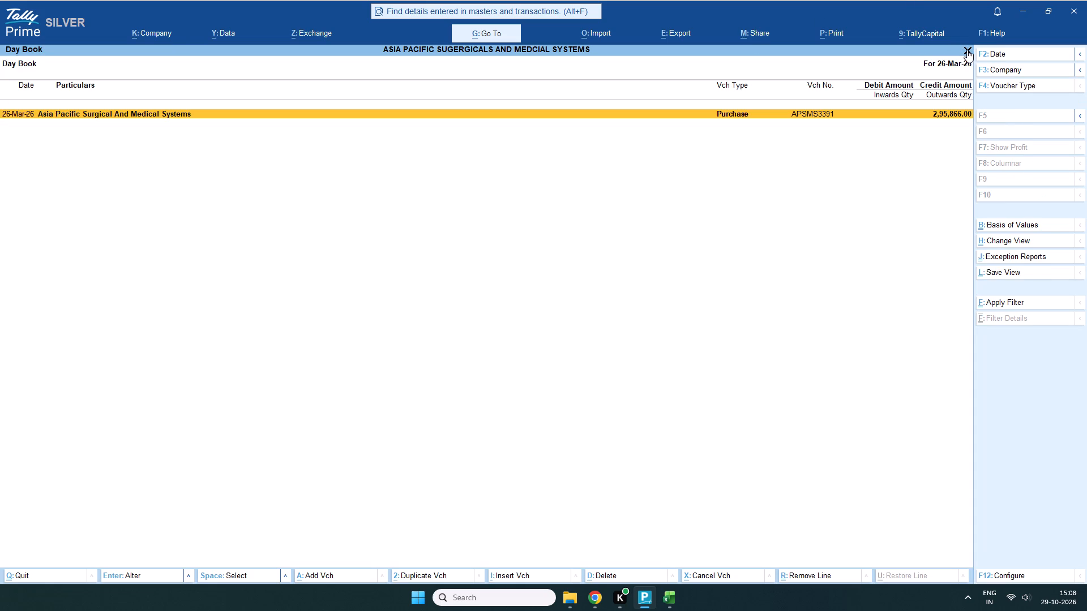
{"action": "left_click", "coordinate": [967, 50]}
Open the Purchase Bills Pending report from the inventory statements.
{"action": "scroll", "coordinate": [726, 427], "scroll_direction": "down", "scroll_amount": 6}
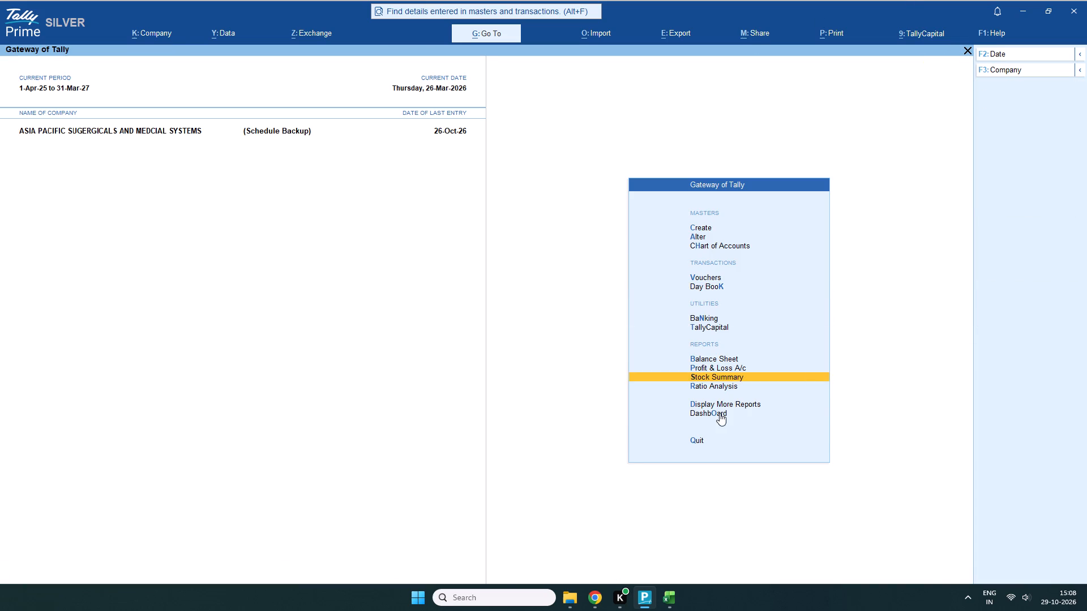
{"action": "scroll", "coordinate": [718, 411], "scroll_direction": "down", "scroll_amount": 3}
{"action": "scroll", "coordinate": [712, 402], "scroll_direction": "up", "scroll_amount": 2}
{"action": "left_click", "coordinate": [712, 402]}
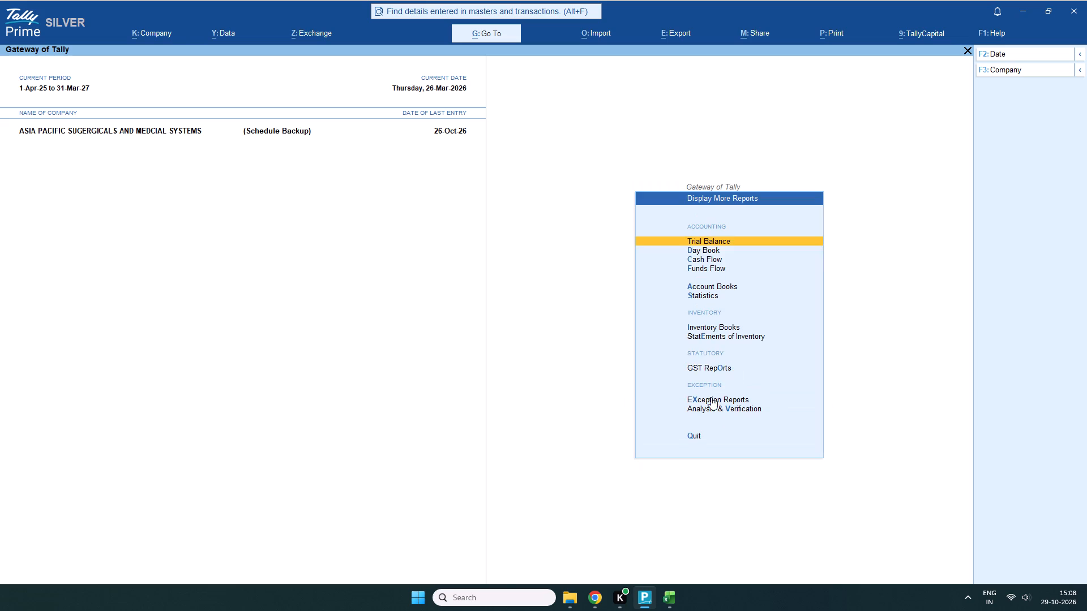
{"action": "scroll", "coordinate": [714, 330], "scroll_direction": "down", "scroll_amount": 8}
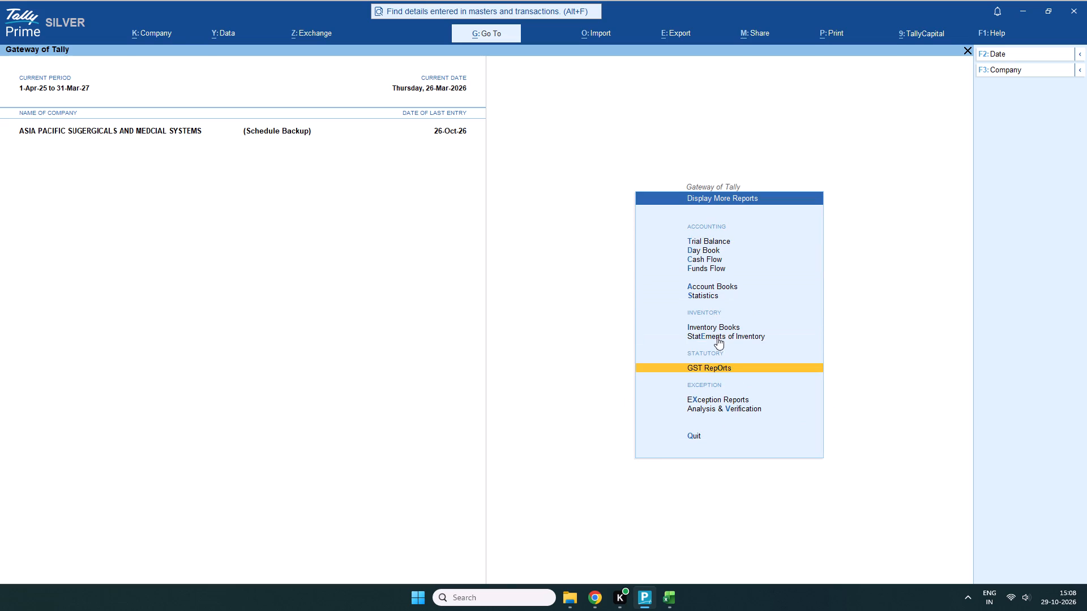
{"action": "scroll", "coordinate": [717, 336], "scroll_direction": "up", "scroll_amount": 1}
{"action": "left_click", "coordinate": [717, 336]}
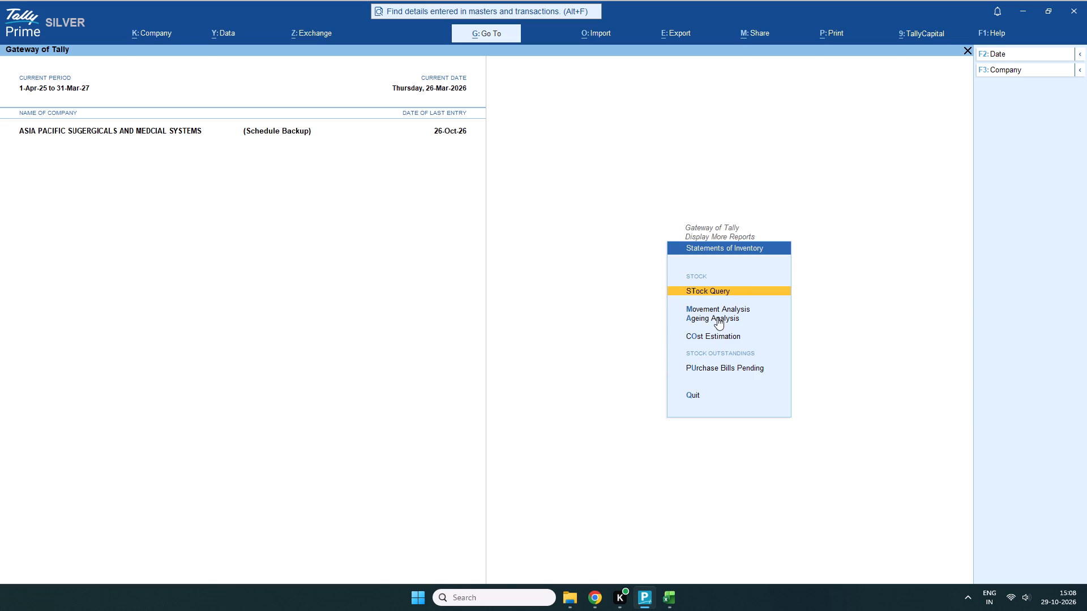
{"action": "scroll", "coordinate": [723, 342], "scroll_direction": "down", "scroll_amount": 5}
{"action": "scroll", "coordinate": [724, 367], "scroll_direction": "up", "scroll_amount": 1}
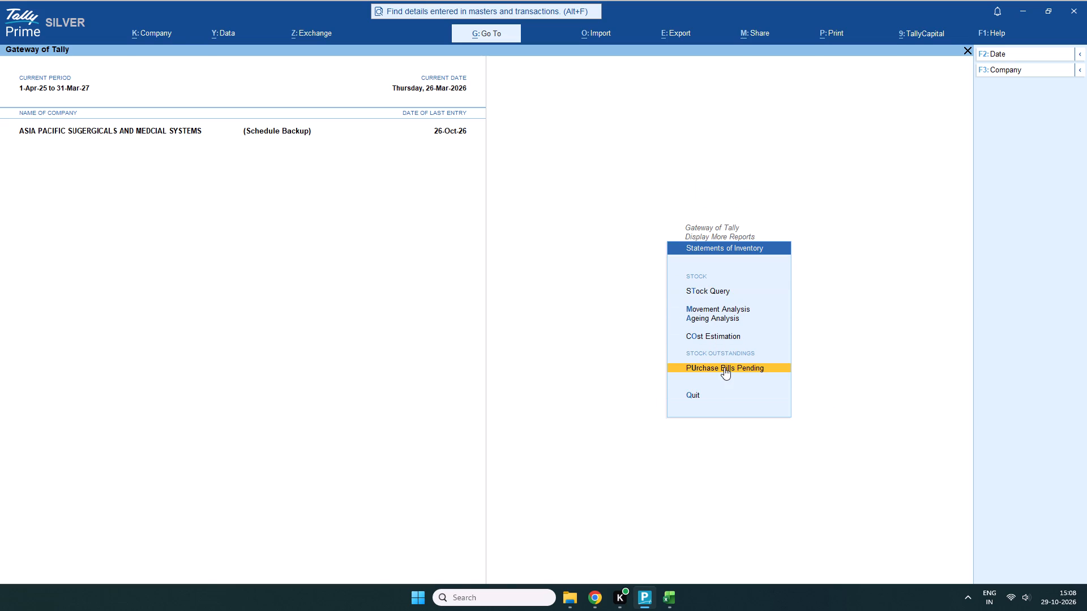
{"action": "left_click", "coordinate": [724, 367]}
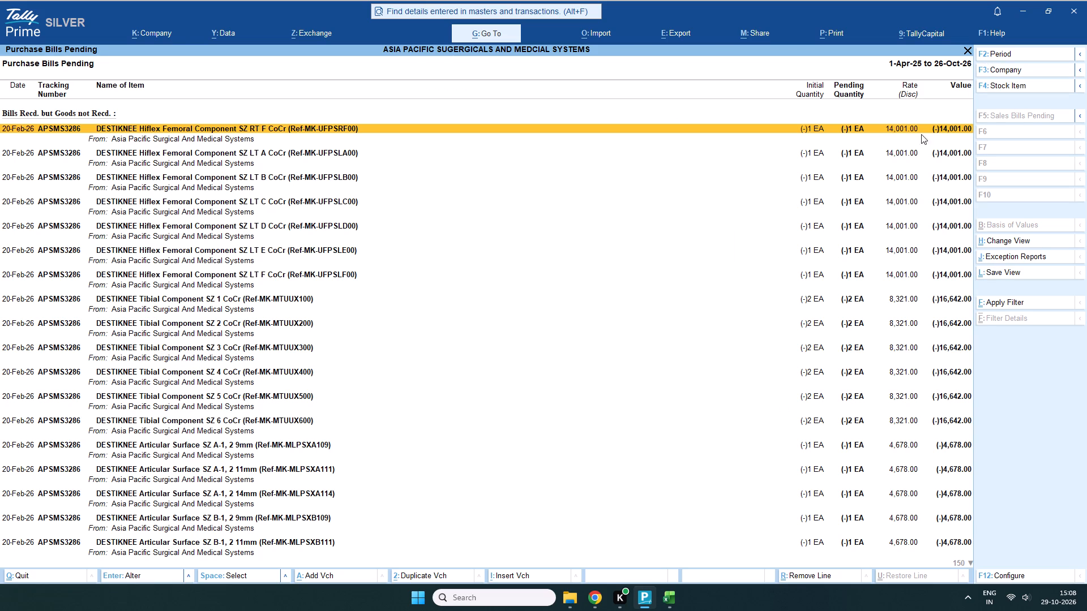
Try to drill into the pending DESTIKNEE Hiflex Femoral Component SZ RT F entry, and close the report.
{"action": "left_click", "coordinate": [276, 131]}
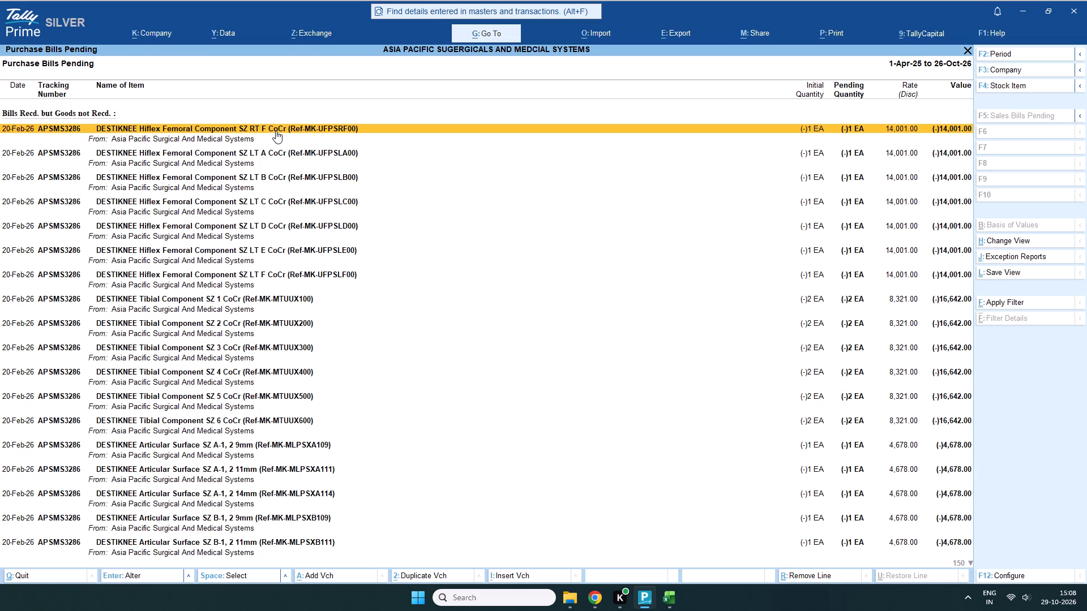
{"action": "double_click", "coordinate": [276, 131]}
{"action": "double_click", "coordinate": [276, 131]}
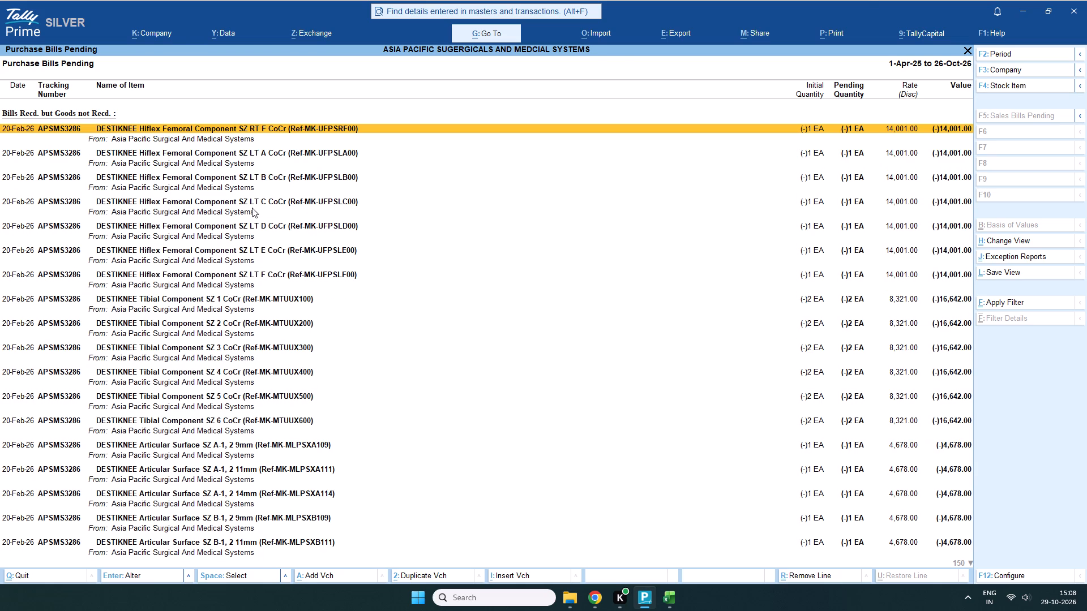
{"action": "left_click", "coordinate": [963, 52]}
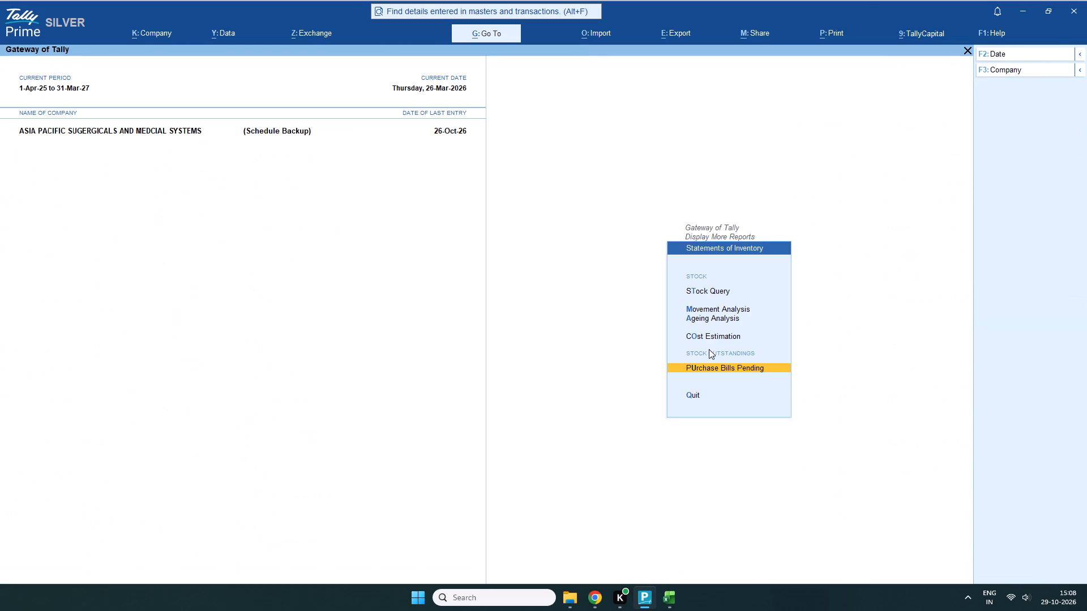
Back out of the inventory statements and additional reports to the Gateway of Tally.
{"action": "scroll", "coordinate": [706, 344], "scroll_direction": "up", "scroll_amount": 1}
{"action": "scroll", "coordinate": [690, 373], "scroll_direction": "down", "scroll_amount": 2}
{"action": "scroll", "coordinate": [697, 385], "scroll_direction": "up", "scroll_amount": 4}
{"action": "scroll", "coordinate": [718, 335], "scroll_direction": "down", "scroll_amount": 2}
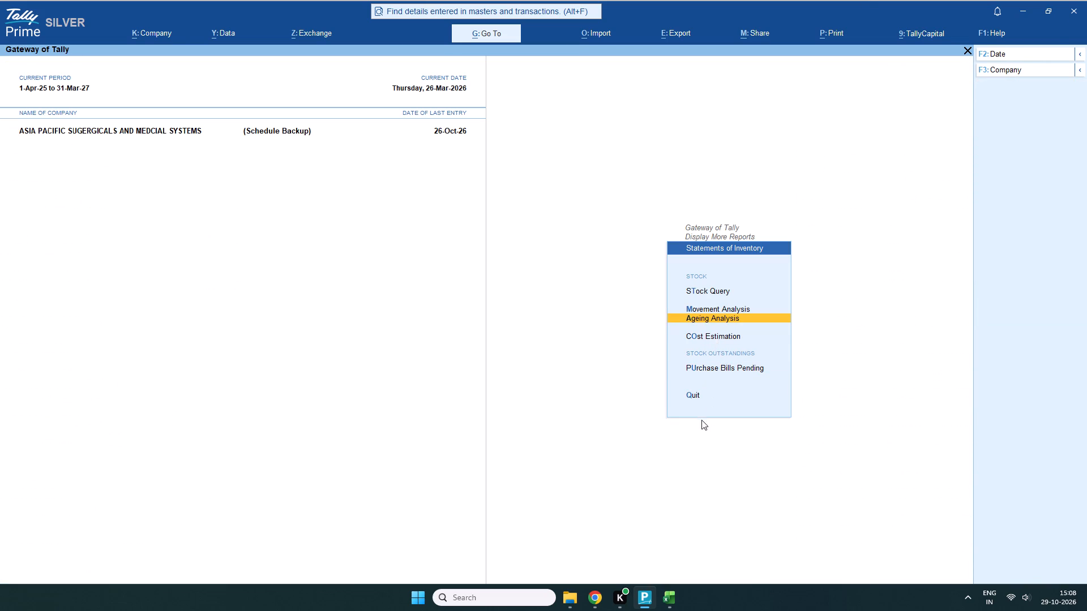
{"action": "left_click", "coordinate": [691, 397]}
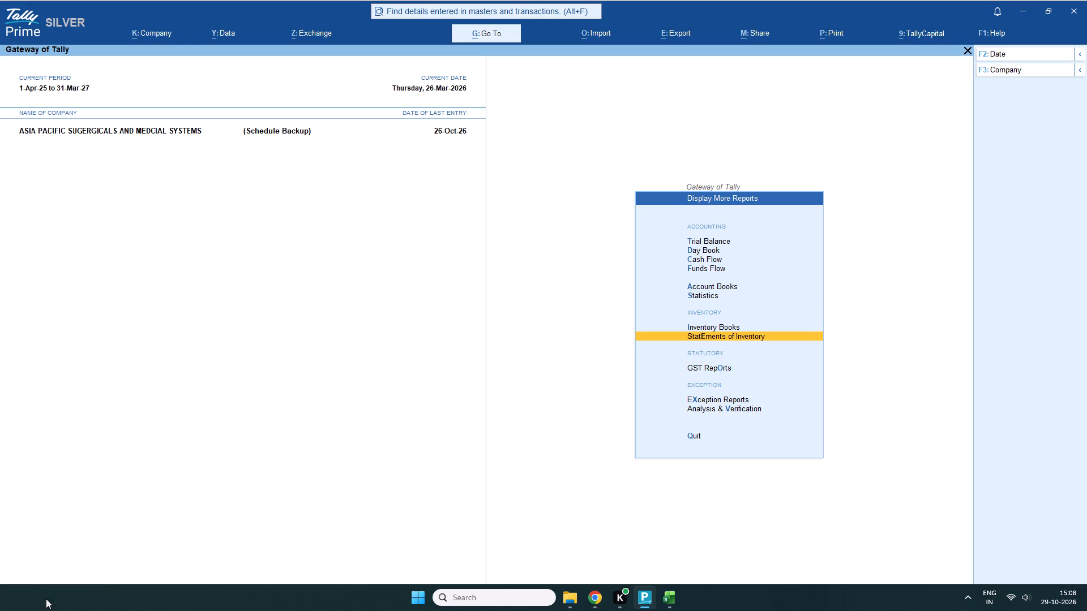
{"action": "scroll", "coordinate": [827, 316], "scroll_direction": "up", "scroll_amount": 1}
{"action": "scroll", "coordinate": [772, 338], "scroll_direction": "down", "scroll_amount": 1}
{"action": "scroll", "coordinate": [753, 334], "scroll_direction": "up", "scroll_amount": 1}
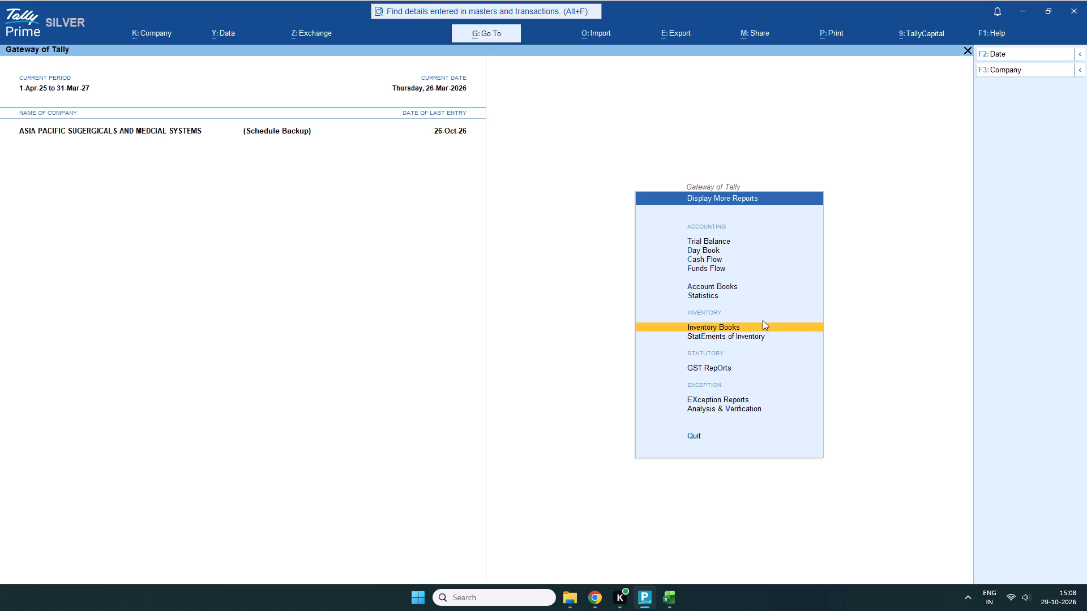
{"action": "scroll", "coordinate": [763, 320], "scroll_direction": "up", "scroll_amount": 1}
{"action": "scroll", "coordinate": [746, 407], "scroll_direction": "down", "scroll_amount": 2}
{"action": "scroll", "coordinate": [740, 384], "scroll_direction": "up", "scroll_amount": 1}
{"action": "scroll", "coordinate": [739, 383], "scroll_direction": "down", "scroll_amount": 1}
{"action": "scroll", "coordinate": [729, 292], "scroll_direction": "up", "scroll_amount": 2}
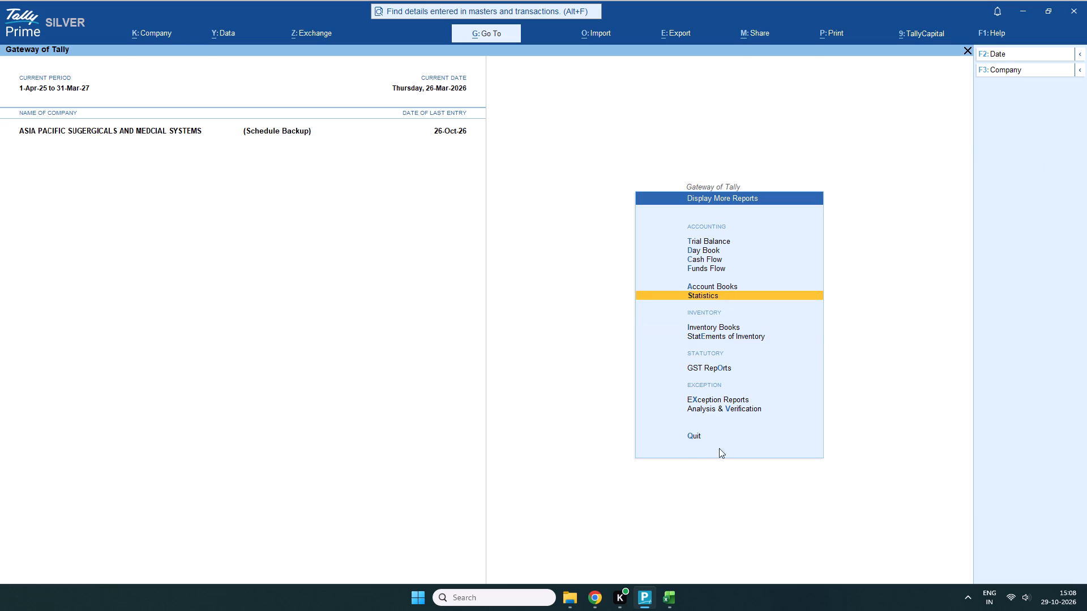
{"action": "left_click", "coordinate": [690, 431]}
{"action": "left_click", "coordinate": [689, 433]}
Open the Profit & Loss account and drill down into Closing Stock to view the stock group summary.
{"action": "scroll", "coordinate": [730, 396], "scroll_direction": "up", "scroll_amount": 1}
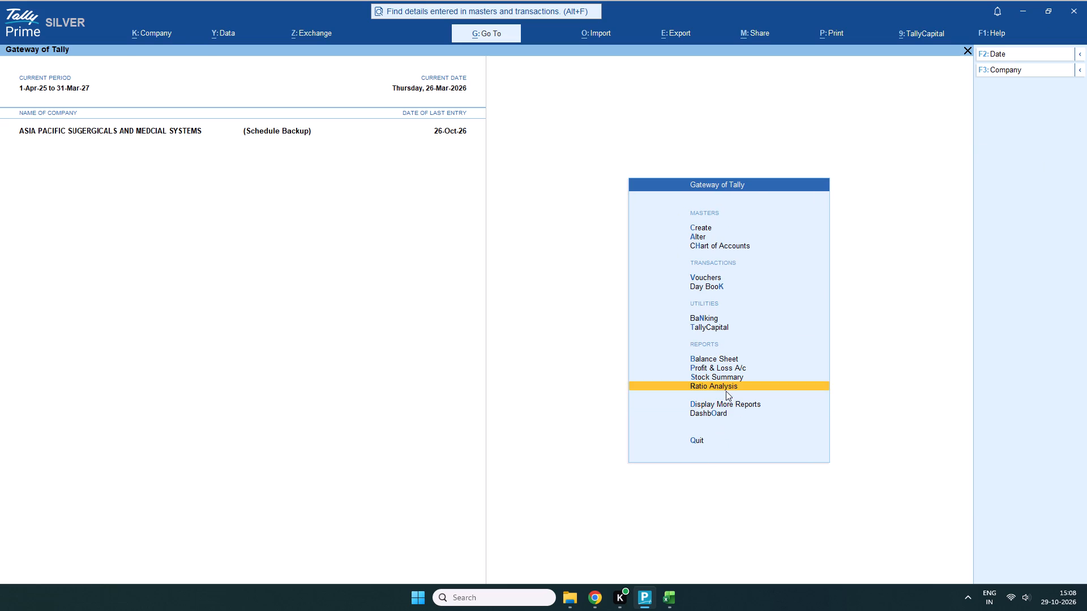
{"action": "scroll", "coordinate": [726, 391], "scroll_direction": "down", "scroll_amount": 2}
{"action": "scroll", "coordinate": [722, 394], "scroll_direction": "up", "scroll_amount": 4}
{"action": "left_click", "coordinate": [721, 369]}
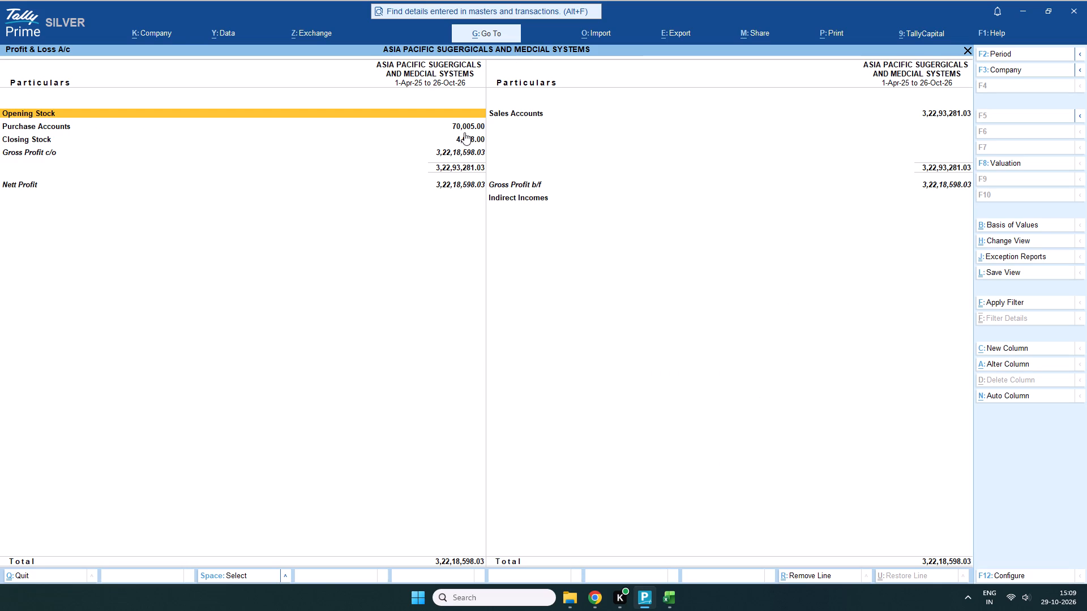
{"action": "scroll", "coordinate": [464, 132], "scroll_direction": "down", "scroll_amount": 1}
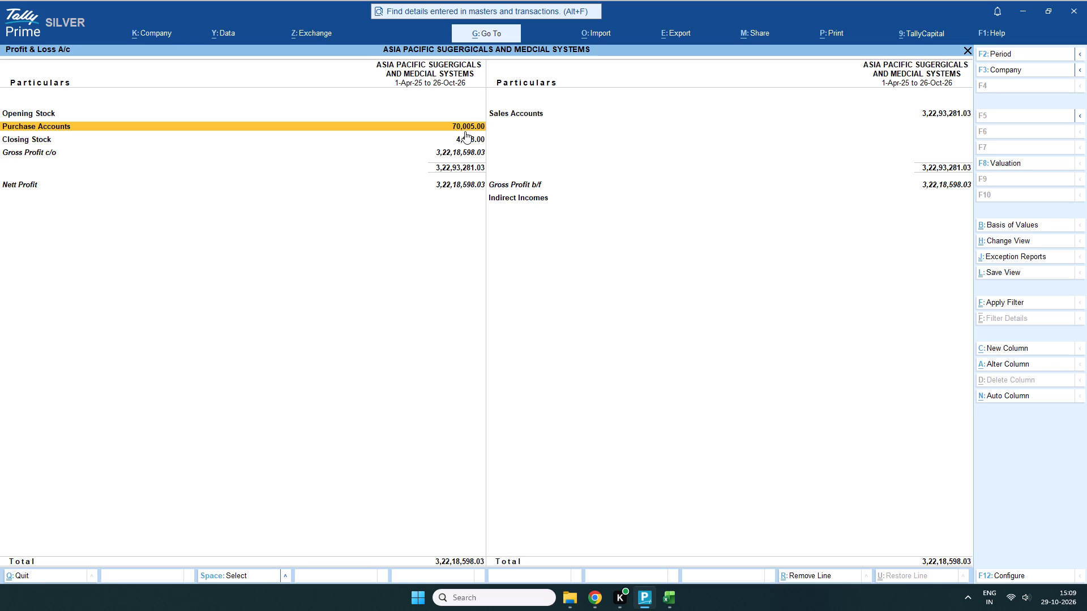
{"action": "scroll", "coordinate": [465, 134], "scroll_direction": "down", "scroll_amount": 1}
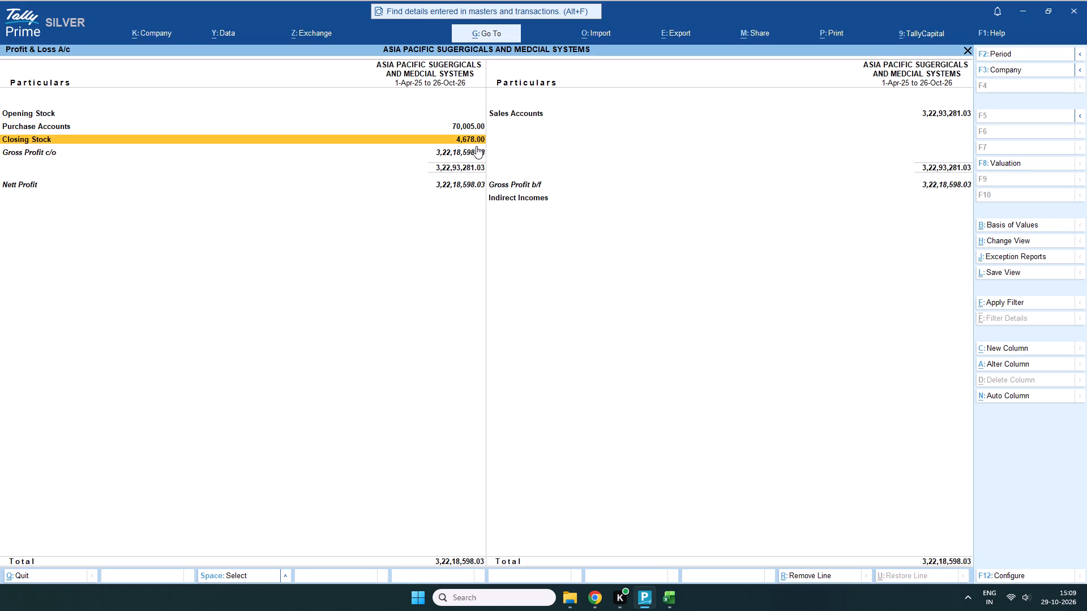
{"action": "double_click", "coordinate": [474, 141]}
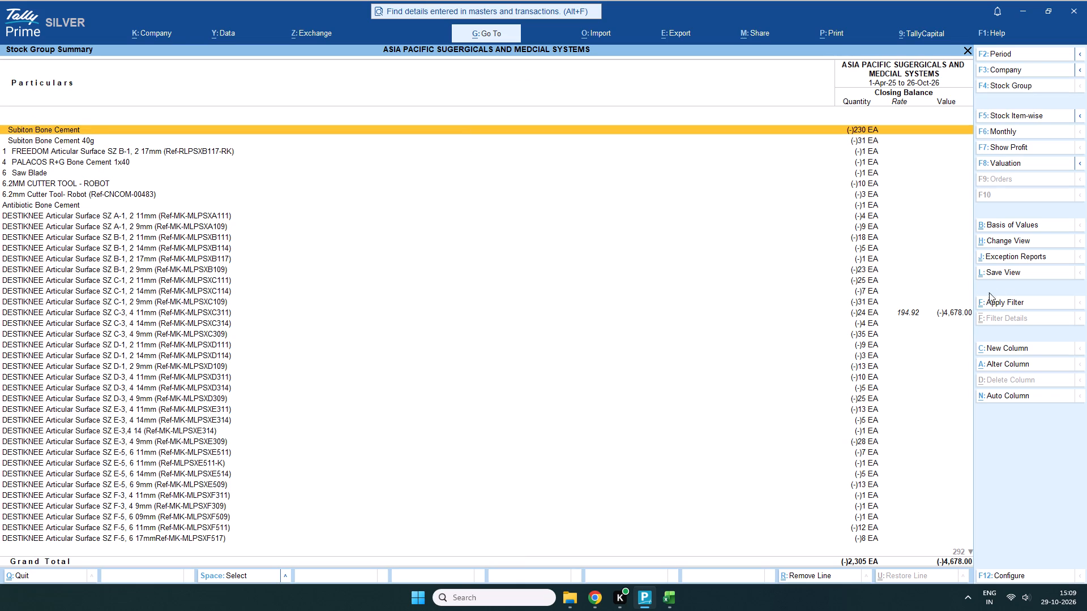
Open the monthly summary of DESTIKNEE Articular Surface SZ C-3, 4 11mm (Ref-MK-MLPSXC311).
{"action": "left_click", "coordinate": [956, 313]}
{"action": "left_click", "coordinate": [956, 313]}
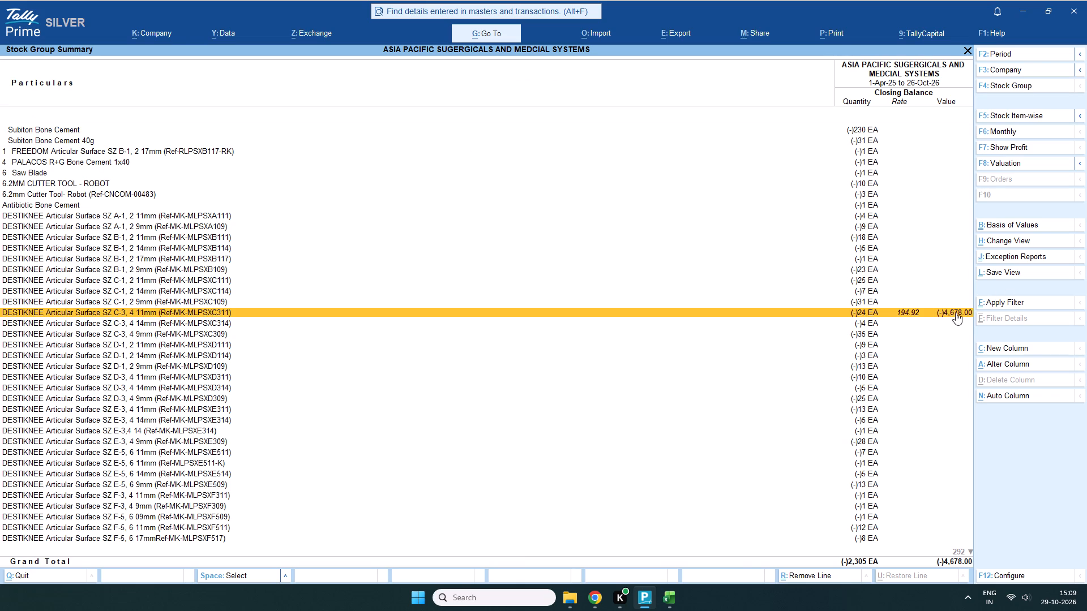
{"action": "double_click", "coordinate": [956, 311]}
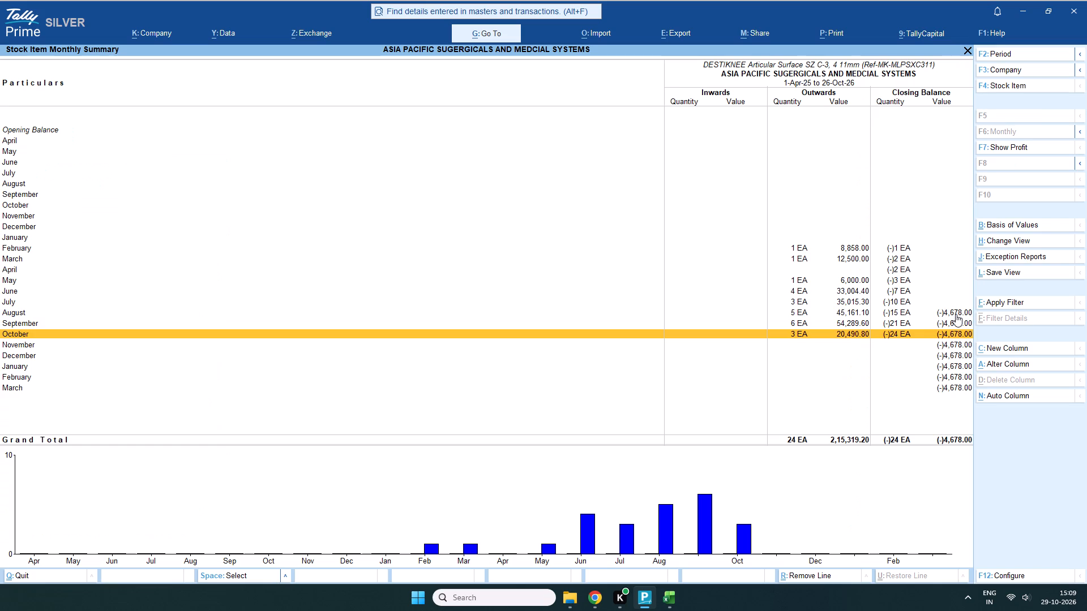
Examine the item's monthly closing balances and open its stock vouchers for November.
{"action": "scroll", "coordinate": [956, 314], "scroll_direction": "down", "scroll_amount": 3}
{"action": "scroll", "coordinate": [956, 314], "scroll_direction": "up", "scroll_amount": 2}
{"action": "scroll", "coordinate": [956, 314], "scroll_direction": "down", "scroll_amount": 1}
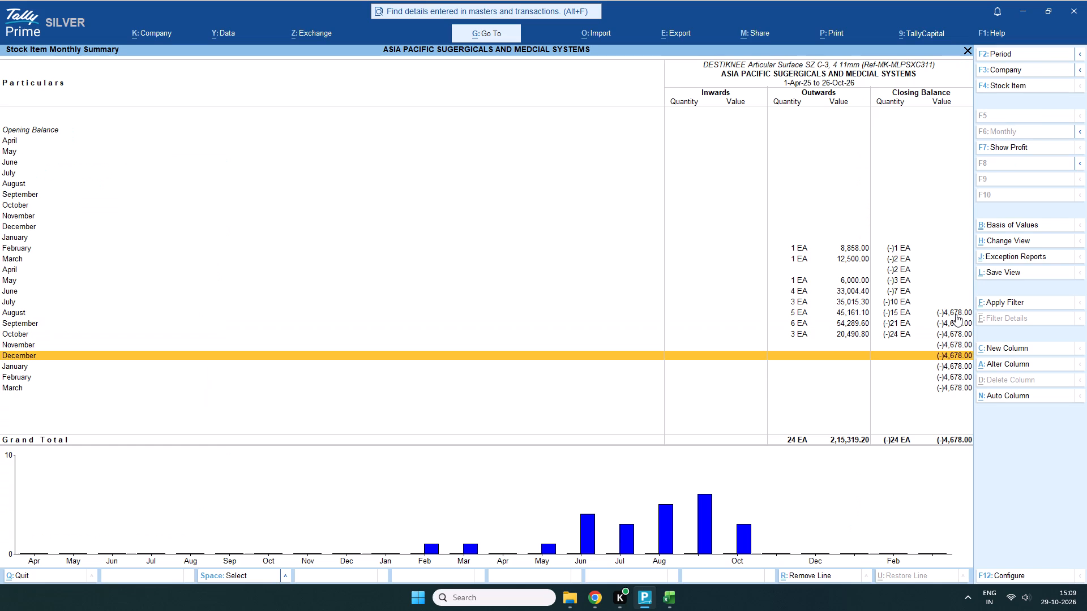
{"action": "scroll", "coordinate": [954, 360], "scroll_direction": "up", "scroll_amount": 1}
{"action": "left_click", "coordinate": [956, 347]}
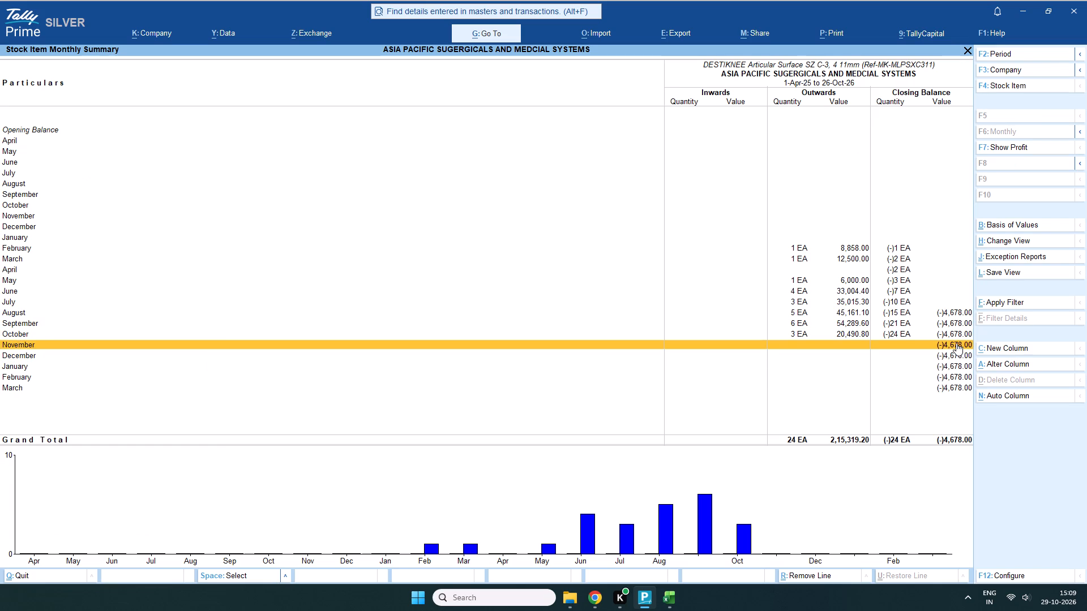
{"action": "left_click", "coordinate": [956, 343]}
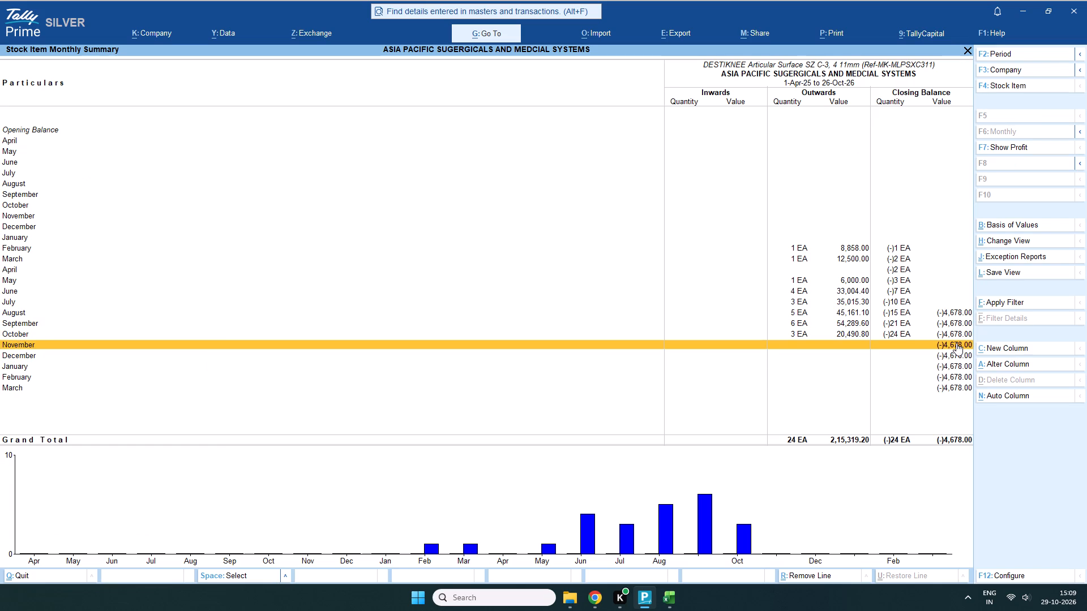
{"action": "double_click", "coordinate": [956, 343]}
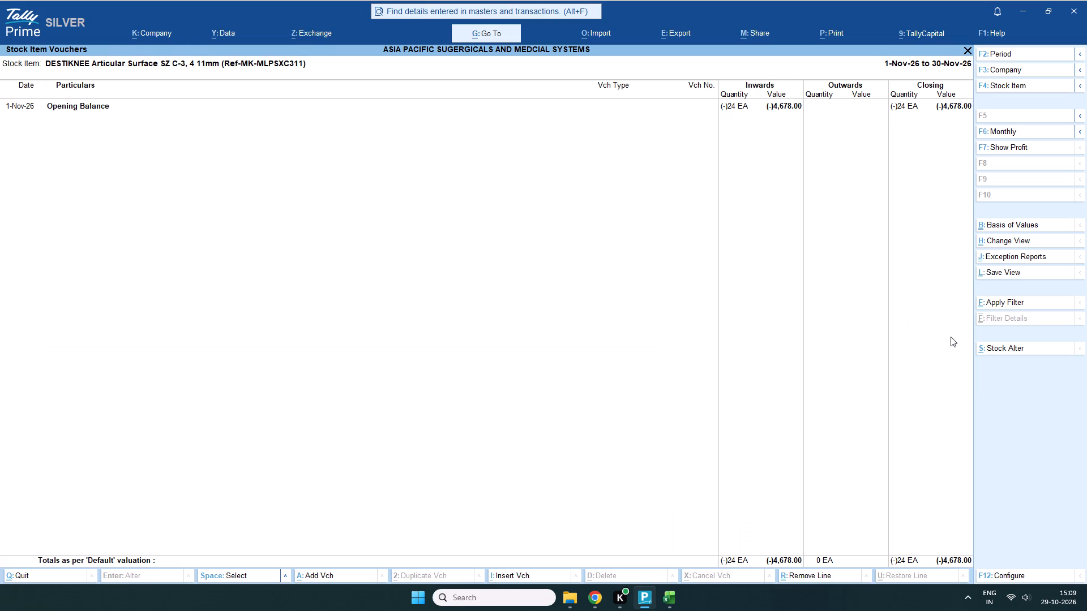
Close the stock reports and the Profit & Loss account to return to the Gateway of Tally.
{"action": "left_click", "coordinate": [967, 45]}
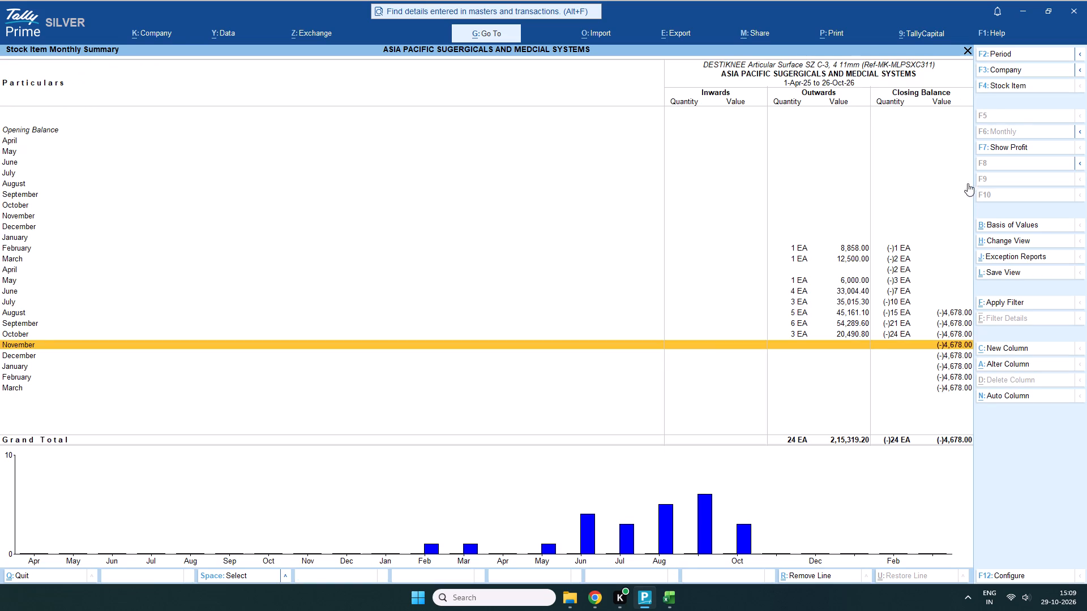
{"action": "left_click", "coordinate": [968, 46]}
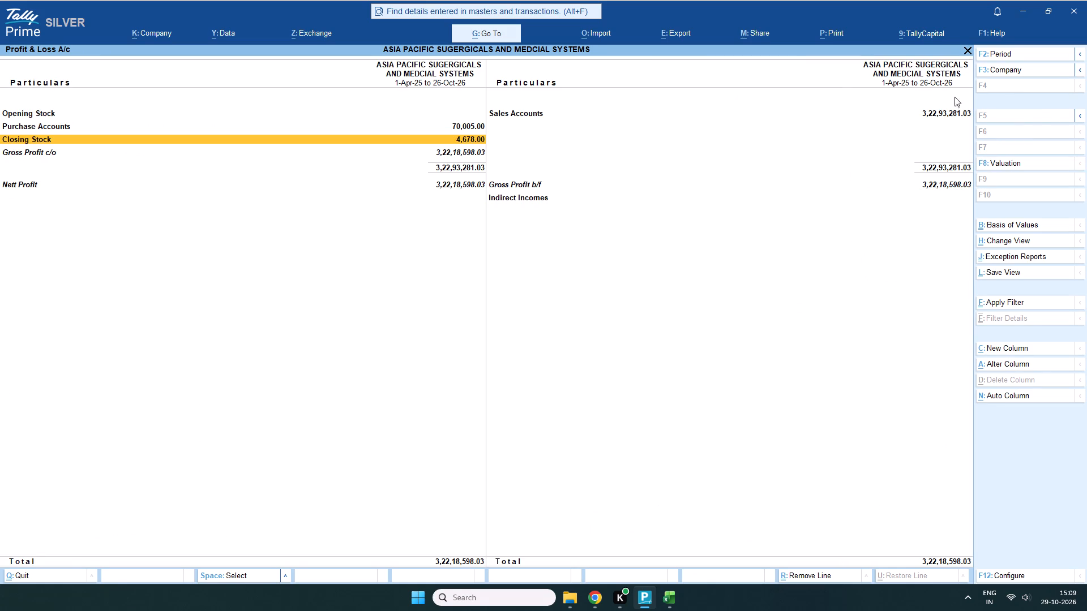
{"action": "left_click", "coordinate": [963, 48]}
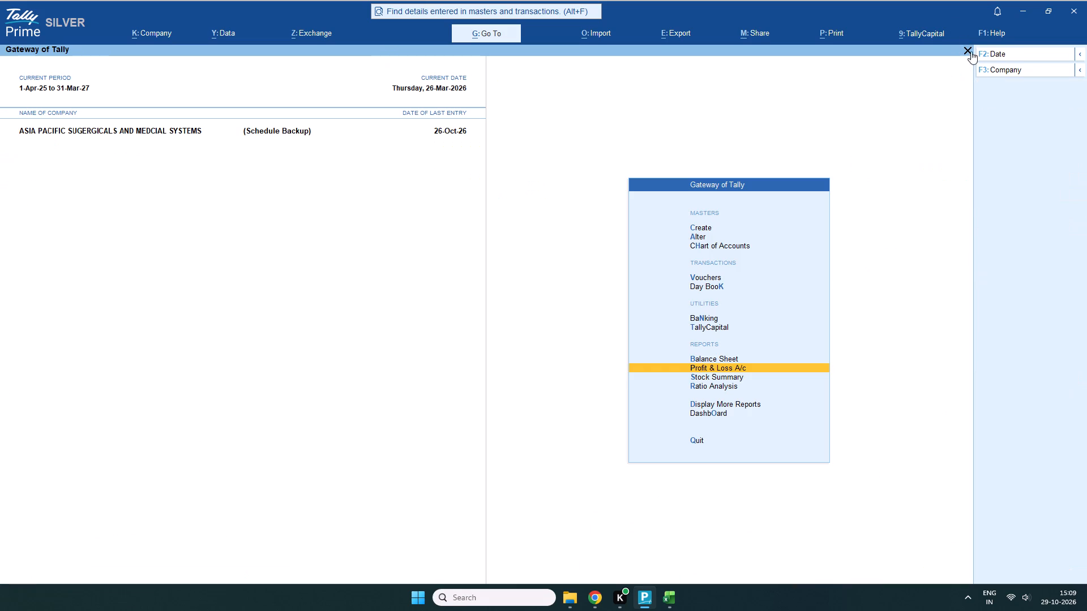
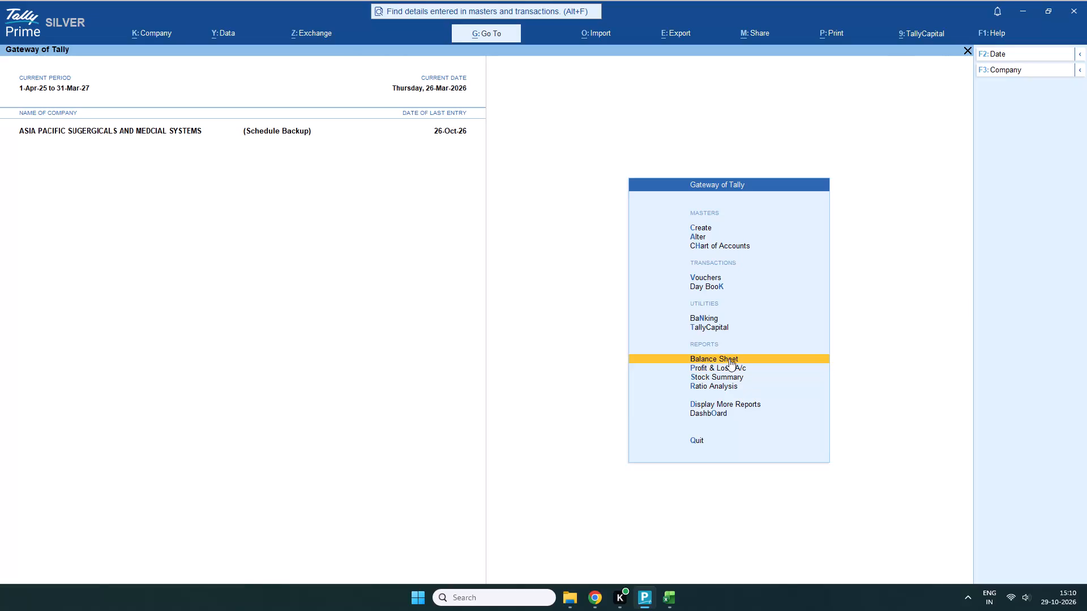
View the company's Balance Sheet and close it to return to the Gateway of Tally.
{"action": "left_click", "coordinate": [729, 359]}
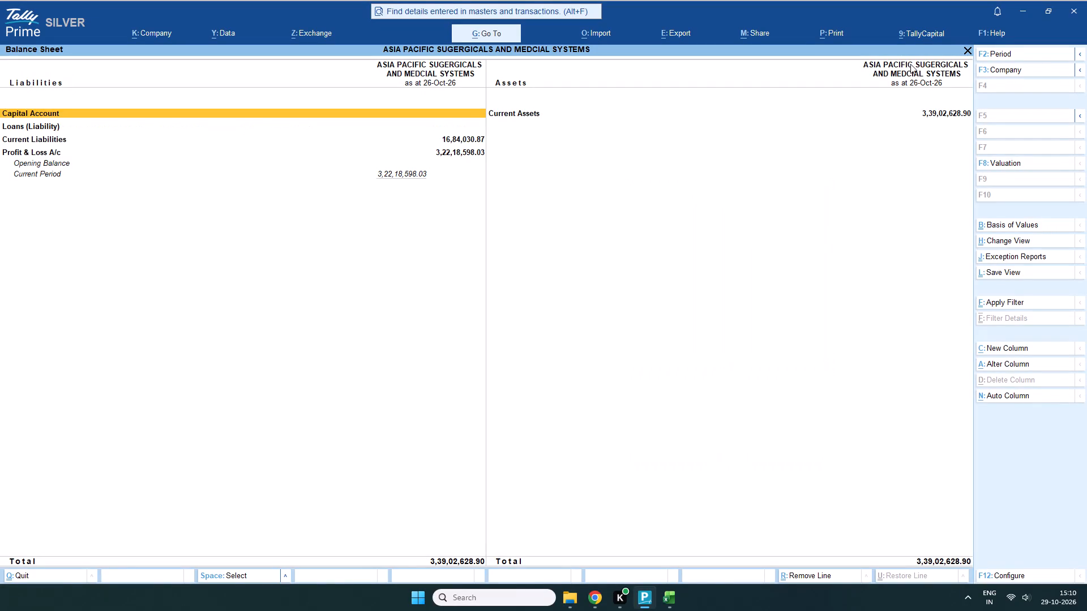
{"action": "left_click", "coordinate": [967, 49]}
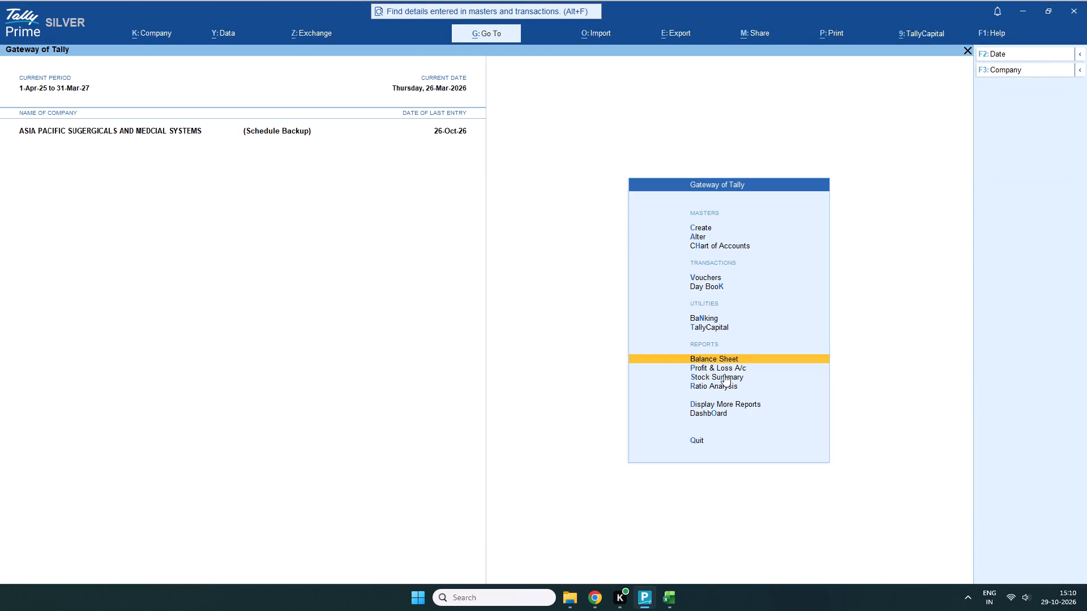
{"action": "left_click", "coordinate": [724, 359]}
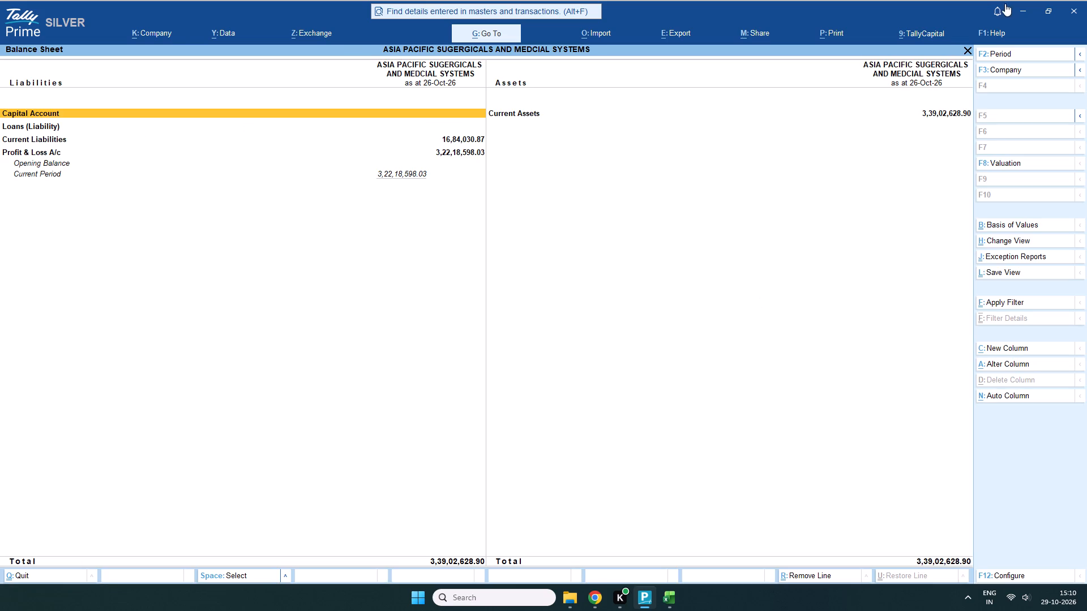
{"action": "left_click", "coordinate": [963, 51]}
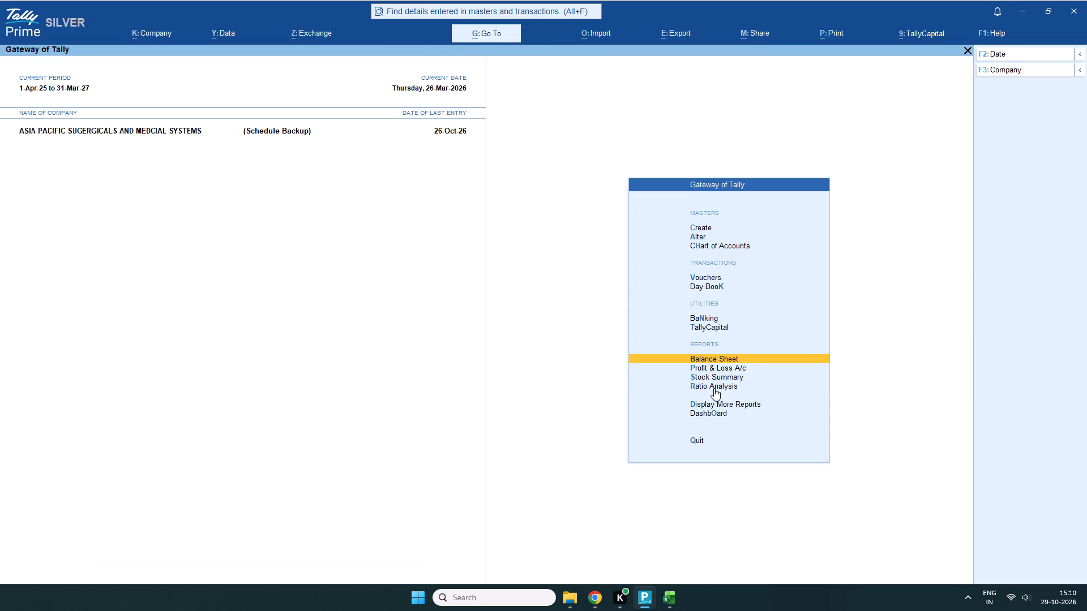
Open the Stock Summary report and close it to return to the Gateway of Tally.
{"action": "scroll", "coordinate": [714, 385], "scroll_direction": "down", "scroll_amount": 2}
{"action": "scroll", "coordinate": [715, 375], "scroll_direction": "up", "scroll_amount": 1}
{"action": "scroll", "coordinate": [714, 375], "scroll_direction": "down", "scroll_amount": 1}
{"action": "left_click", "coordinate": [714, 375]}
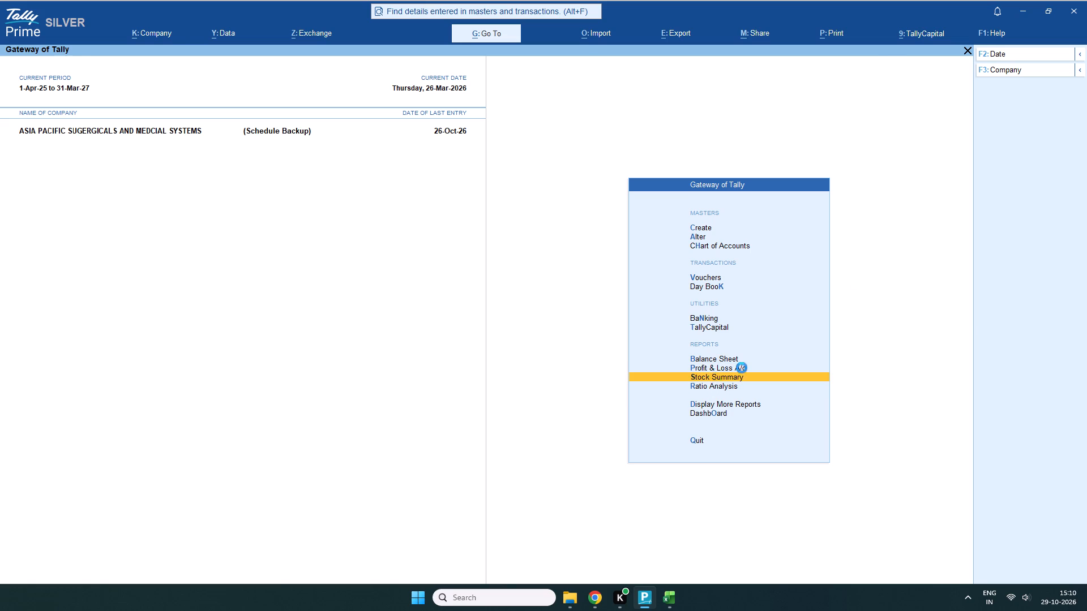
{"action": "left_click", "coordinate": [969, 48]}
Open the Day Book from the Gateway of Tally.
{"action": "scroll", "coordinate": [730, 405], "scroll_direction": "down", "scroll_amount": 1}
{"action": "scroll", "coordinate": [734, 364], "scroll_direction": "up", "scroll_amount": 7}
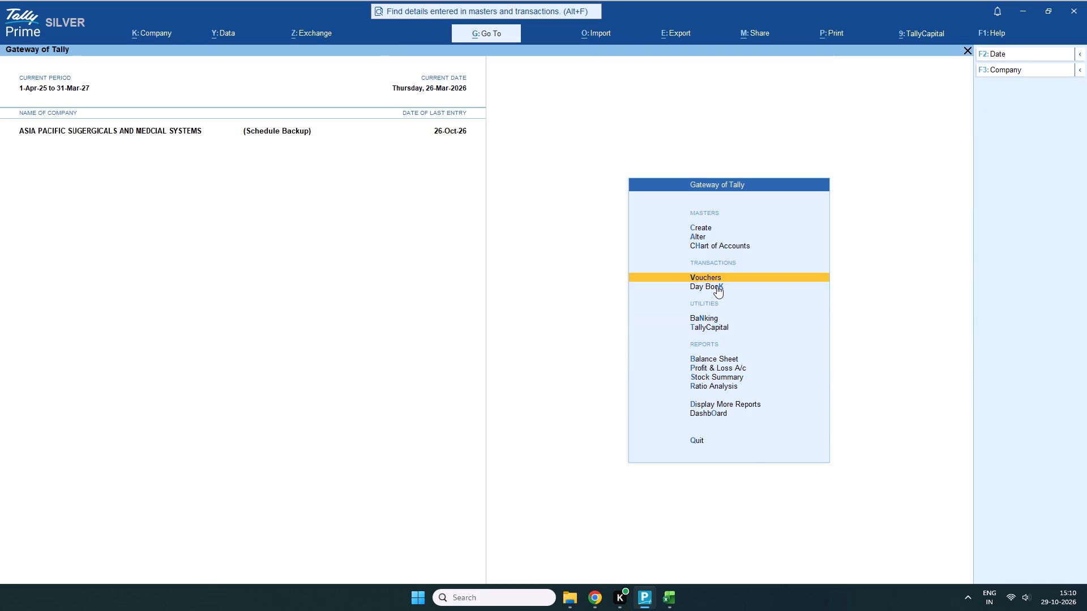
{"action": "scroll", "coordinate": [716, 285], "scroll_direction": "down", "scroll_amount": 2}
{"action": "scroll", "coordinate": [716, 285], "scroll_direction": "up", "scroll_amount": 1}
{"action": "left_click", "coordinate": [716, 285]}
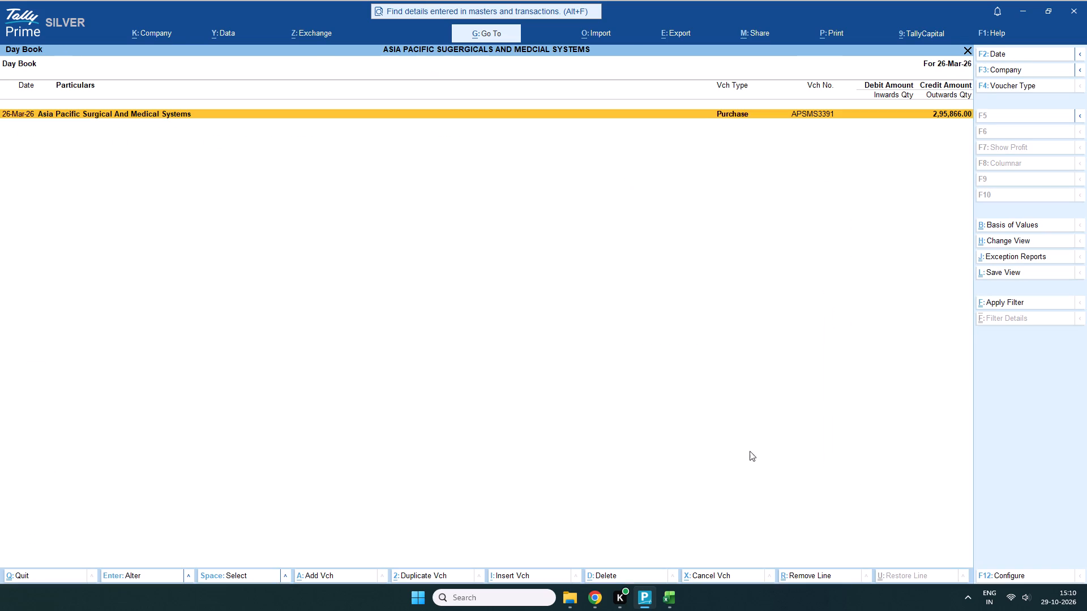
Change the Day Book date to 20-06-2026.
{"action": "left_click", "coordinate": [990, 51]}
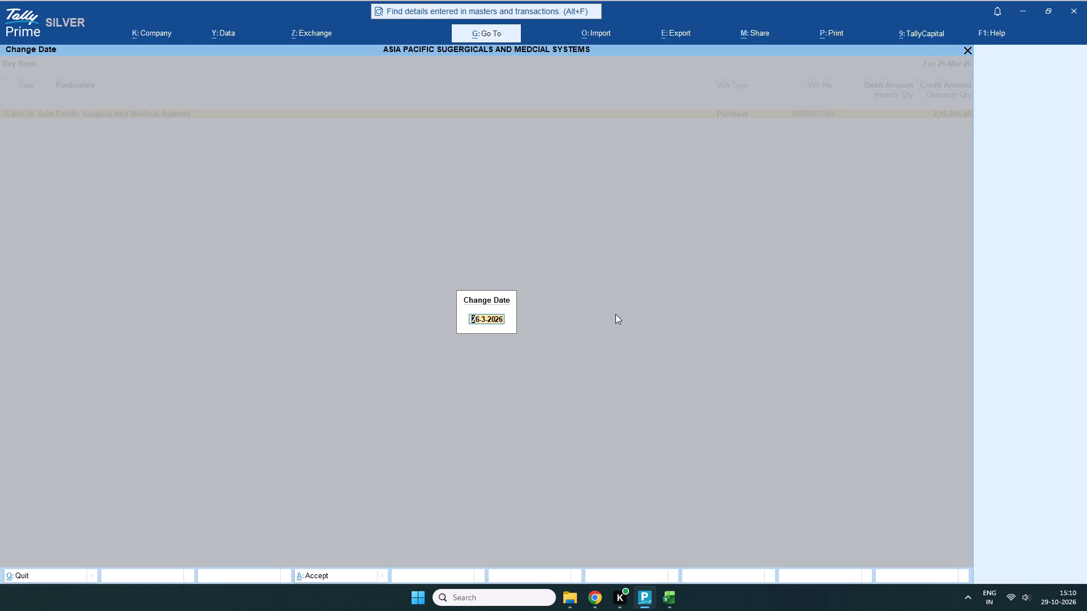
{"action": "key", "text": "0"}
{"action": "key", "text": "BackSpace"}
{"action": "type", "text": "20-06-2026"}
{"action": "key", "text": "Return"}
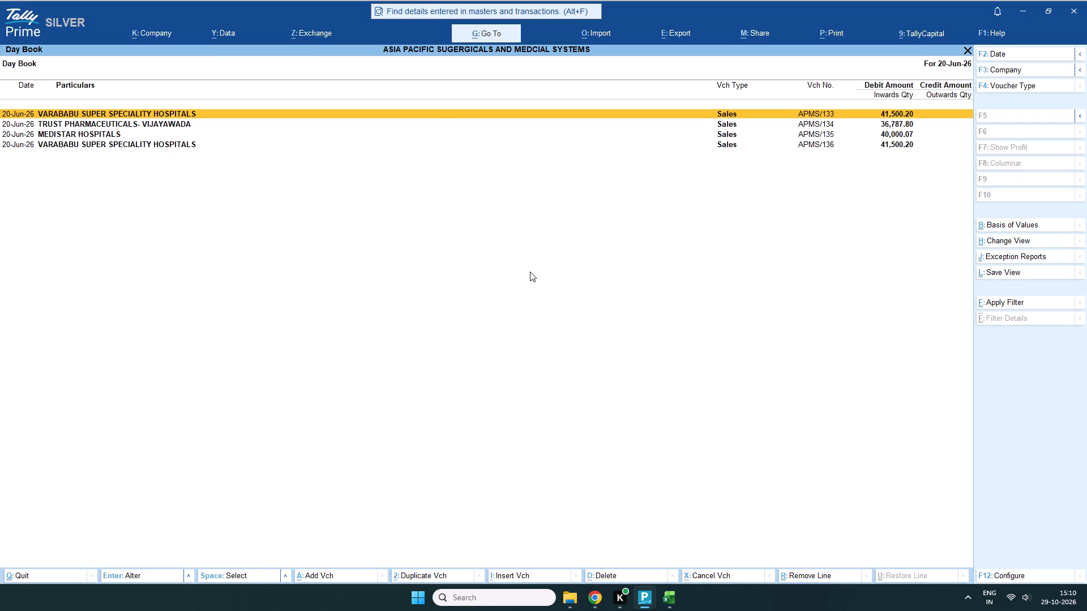
Change the Day Book date to 20-02-2026 and open purchase voucher APSMS/3286 for alteration.
{"action": "left_click", "coordinate": [999, 53]}
{"action": "type", "text": "20-02-2026"}
{"action": "key", "text": "Return"}
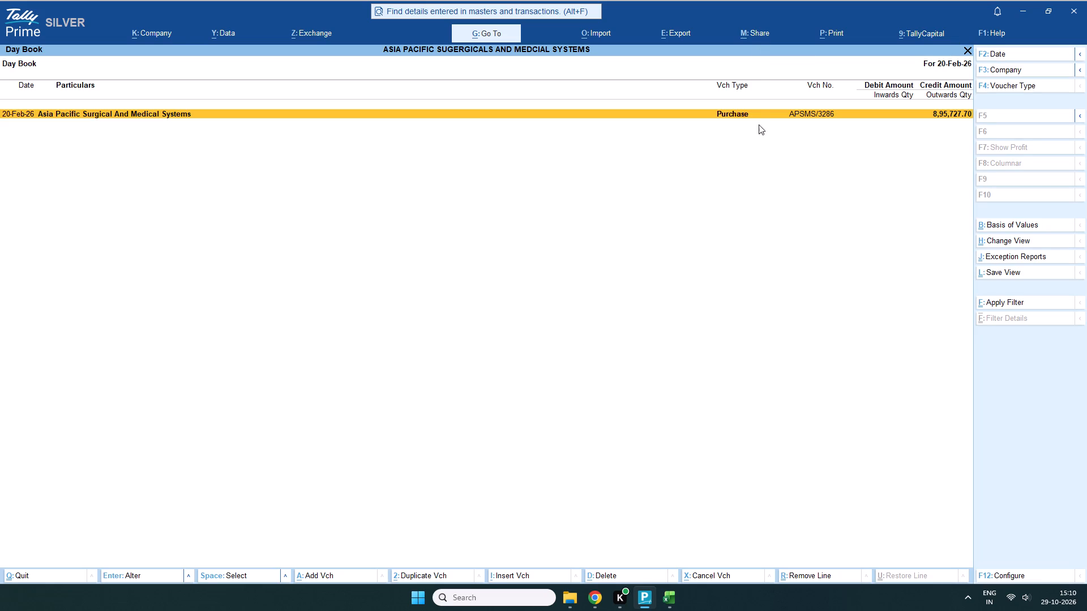
{"action": "double_click", "coordinate": [754, 117]}
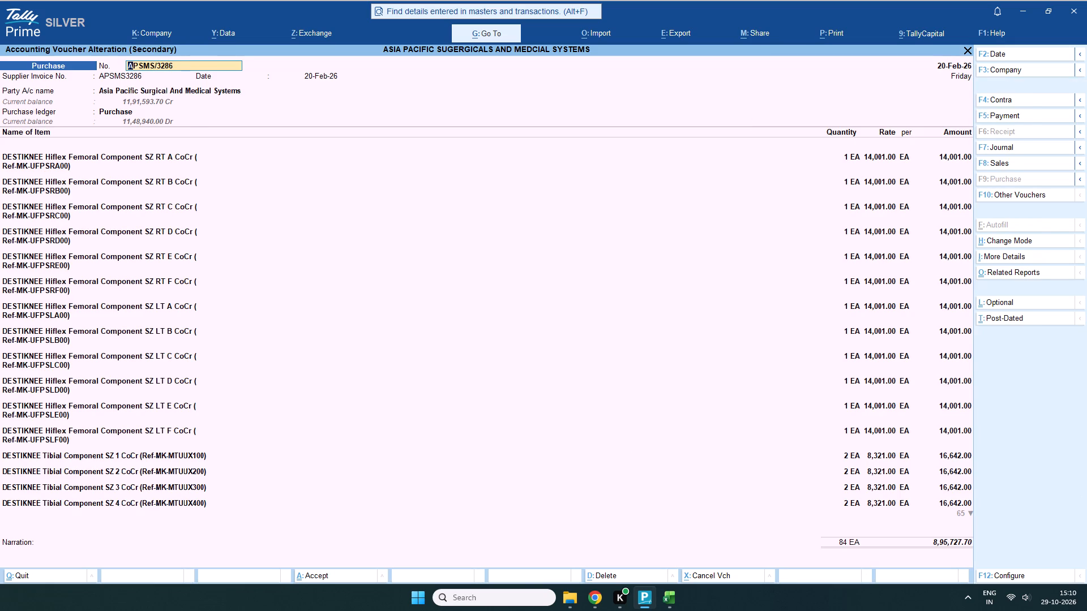
Replace the purchase voucher number with 1.
{"action": "left_click", "coordinate": [185, 65]}
{"action": "key", "text": "BackSpace"}
{"action": "key", "text": "BackSpace"}
{"action": "key", "text": "BackSpace"}
{"action": "key", "text": "BackSpace"}
{"action": "key", "text": "BackSpace"}
{"action": "key", "text": "BackSpace"}
{"action": "key", "text": "BackSpace"}
{"action": "key", "text": "BackSpace"}
{"action": "key", "text": "BackSpace"}
{"action": "key", "text": "BackSpace"}
{"action": "type", "text": "`1"}
{"action": "key", "text": "BackSpace"}
{"action": "key", "text": "BackSpace"}
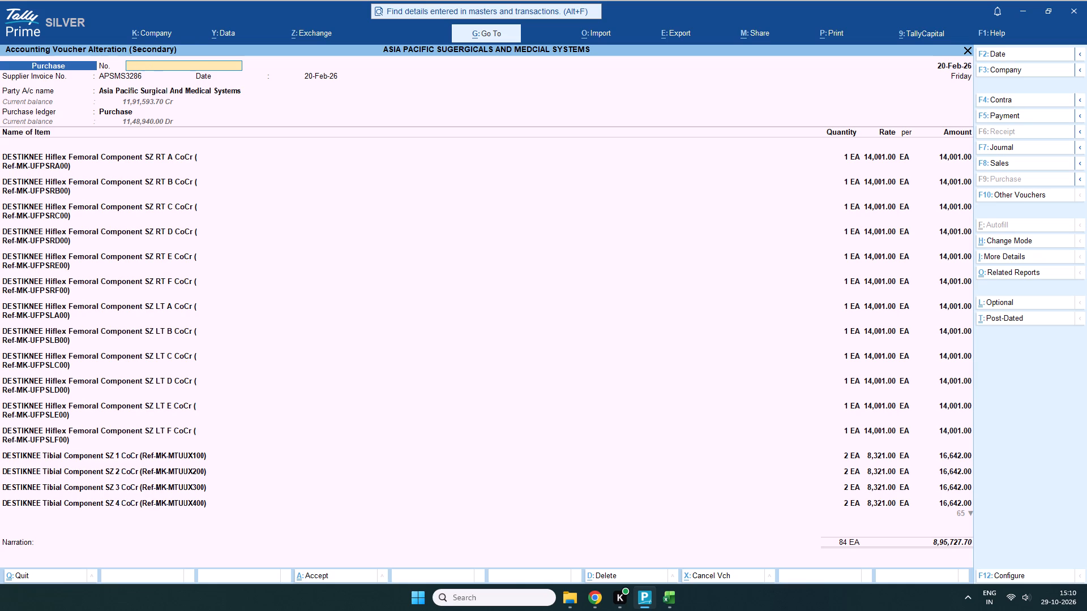
{"action": "key", "text": "1"}
{"action": "key", "text": "Return"}
Open the item allocations of DESTIKNEE Hiflex Femoral Component SZ RT A CoCr and set its tracking number to Not Applicable, keeping the voucher header details.
{"action": "key", "text": "Return"}
{"action": "key", "text": "Return"}
{"action": "key", "text": "Return"}
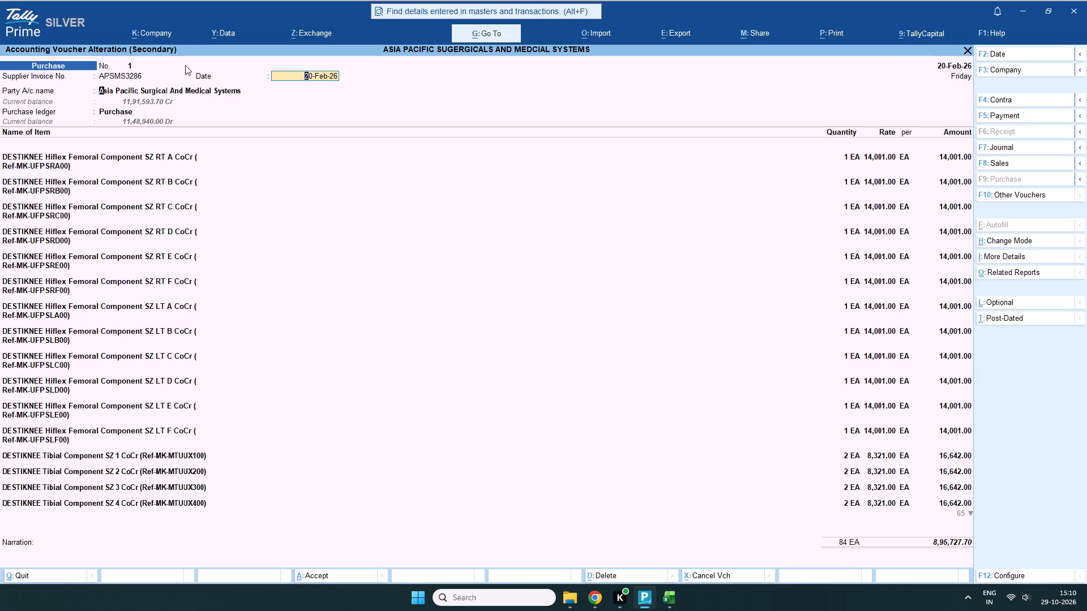
{"action": "key", "text": "Return"}
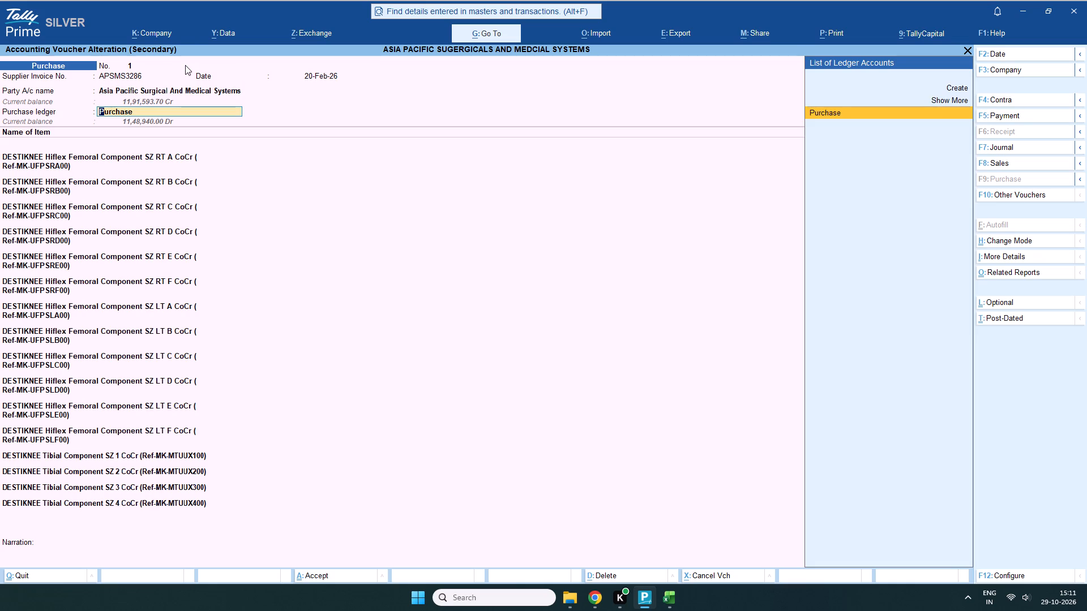
{"action": "key", "text": "Return"}
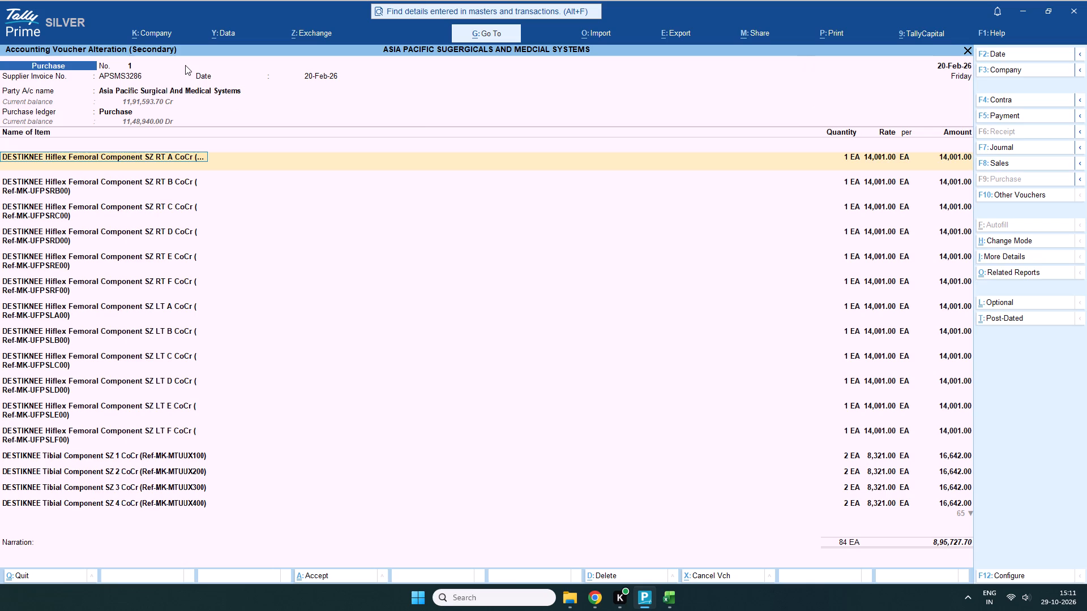
{"action": "key", "text": "Return"}
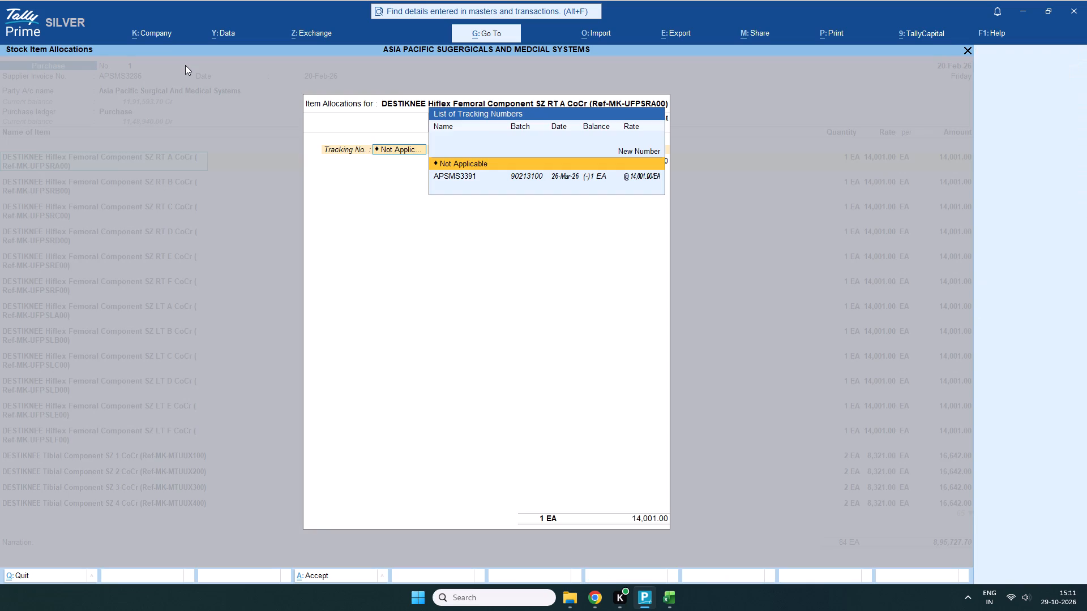
{"action": "left_click", "coordinate": [463, 156]}
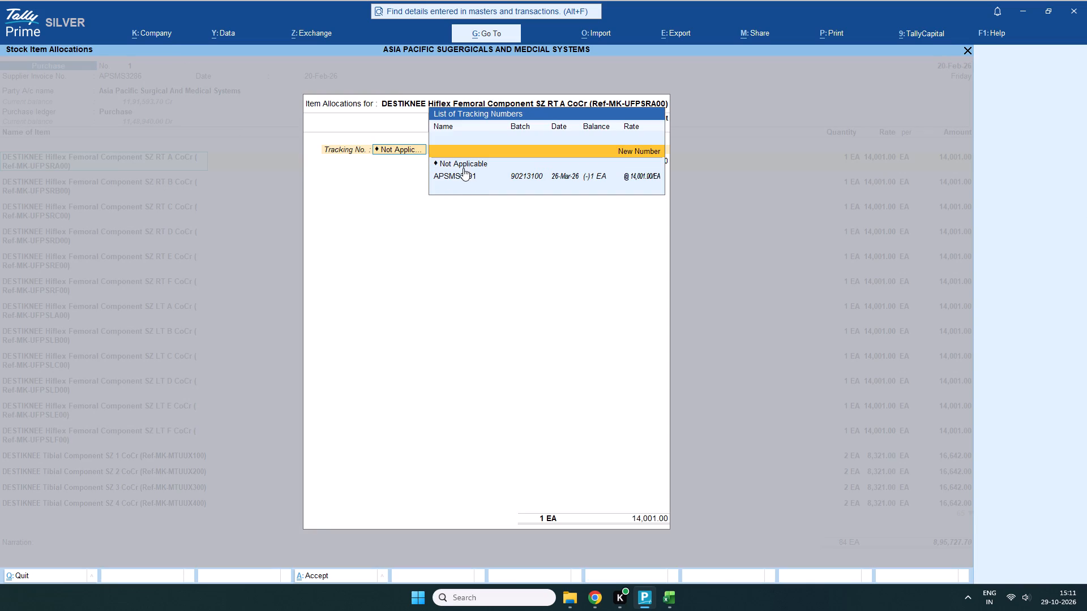
{"action": "scroll", "coordinate": [463, 164], "scroll_direction": "down", "scroll_amount": 1}
{"action": "double_click", "coordinate": [463, 164]}
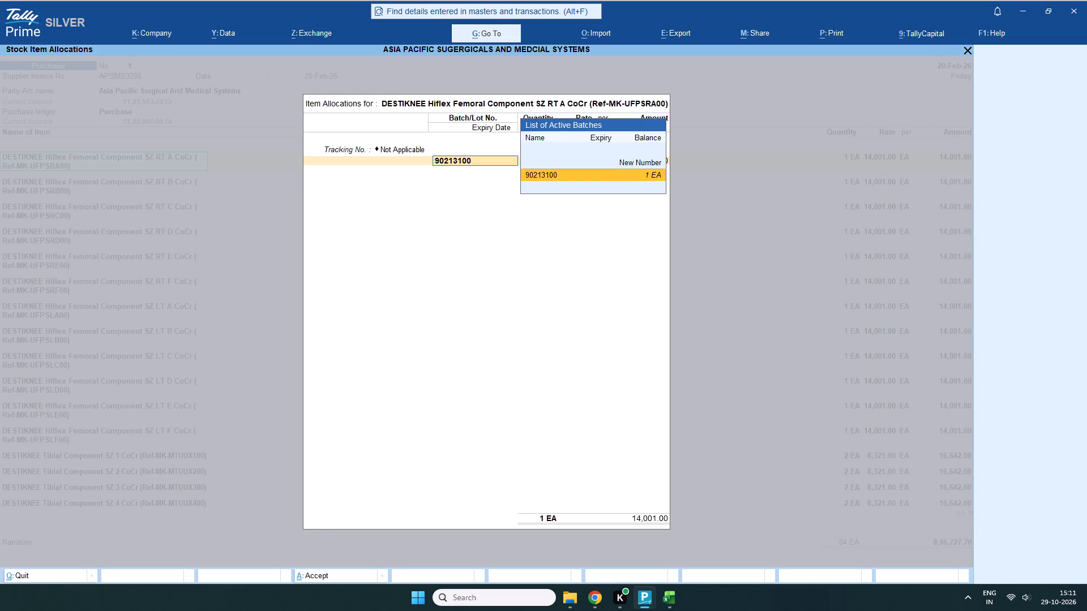
Enter batch number 90213100 for the femoral component allocation, keeping its existing quantity and rate.
{"action": "key", "text": "backslash"}
{"action": "key", "text": "Return"}
{"action": "key", "text": "Return"}
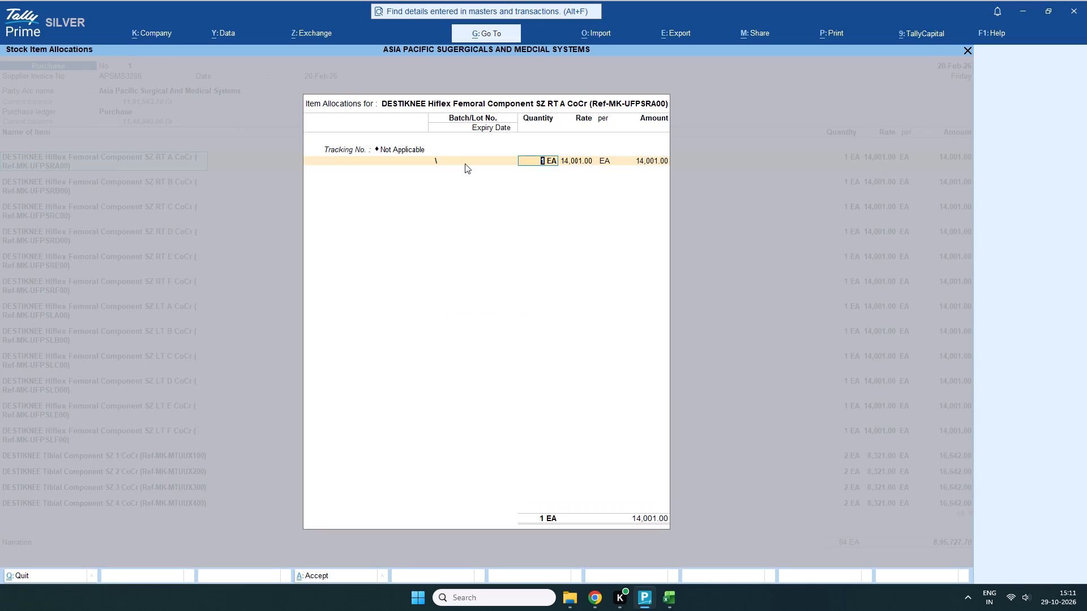
{"action": "left_click", "coordinate": [447, 161]}
{"action": "key", "text": "9"}
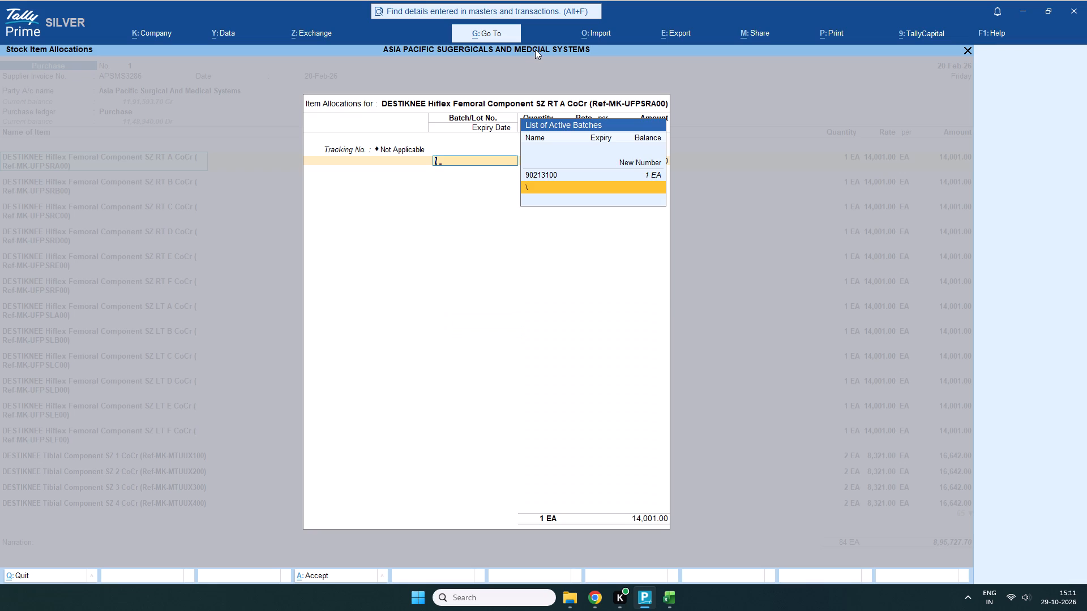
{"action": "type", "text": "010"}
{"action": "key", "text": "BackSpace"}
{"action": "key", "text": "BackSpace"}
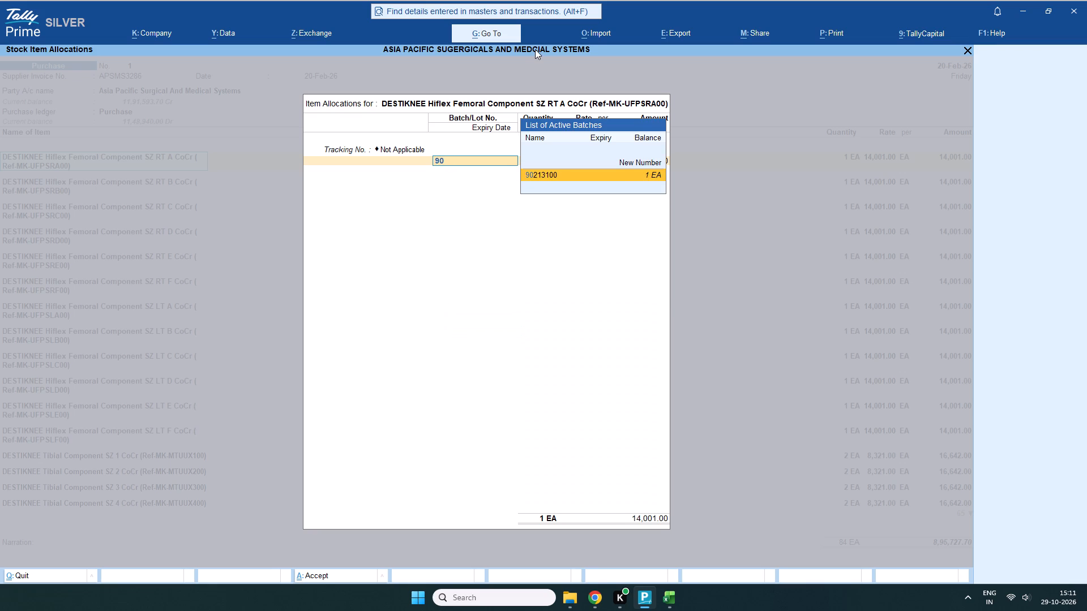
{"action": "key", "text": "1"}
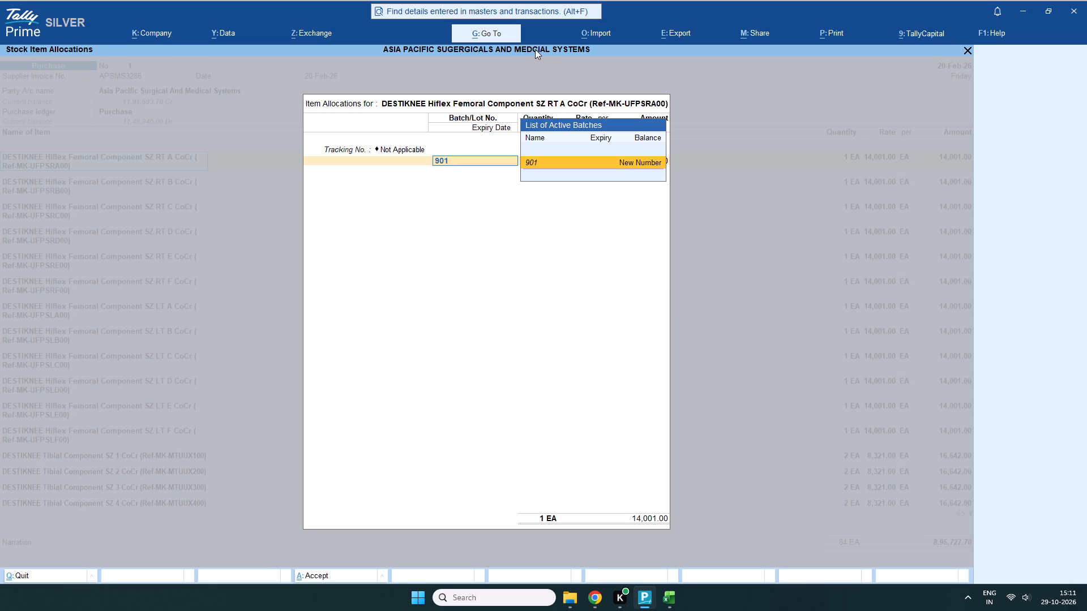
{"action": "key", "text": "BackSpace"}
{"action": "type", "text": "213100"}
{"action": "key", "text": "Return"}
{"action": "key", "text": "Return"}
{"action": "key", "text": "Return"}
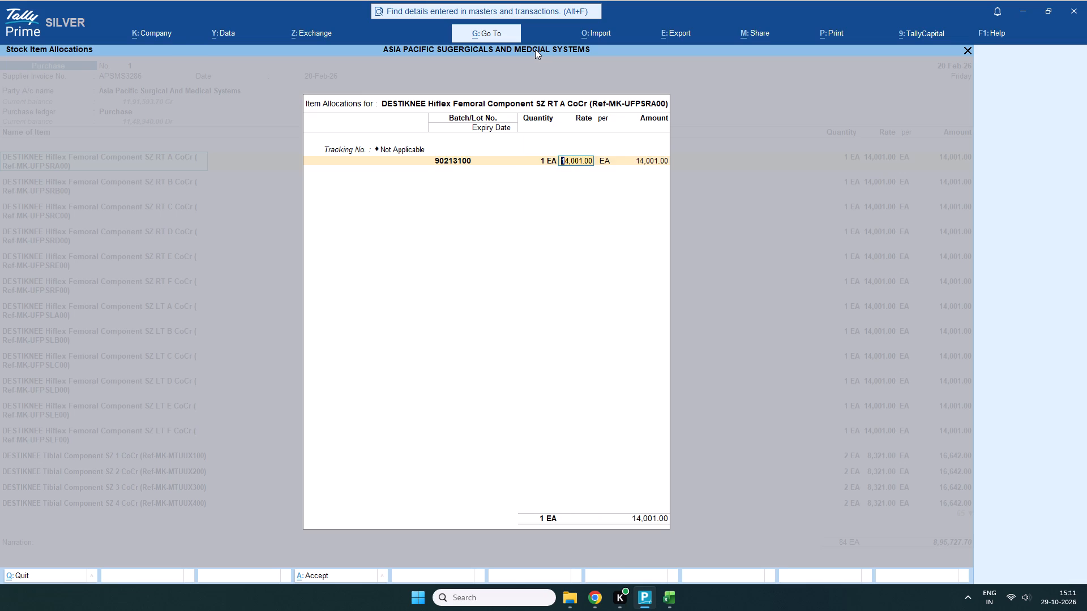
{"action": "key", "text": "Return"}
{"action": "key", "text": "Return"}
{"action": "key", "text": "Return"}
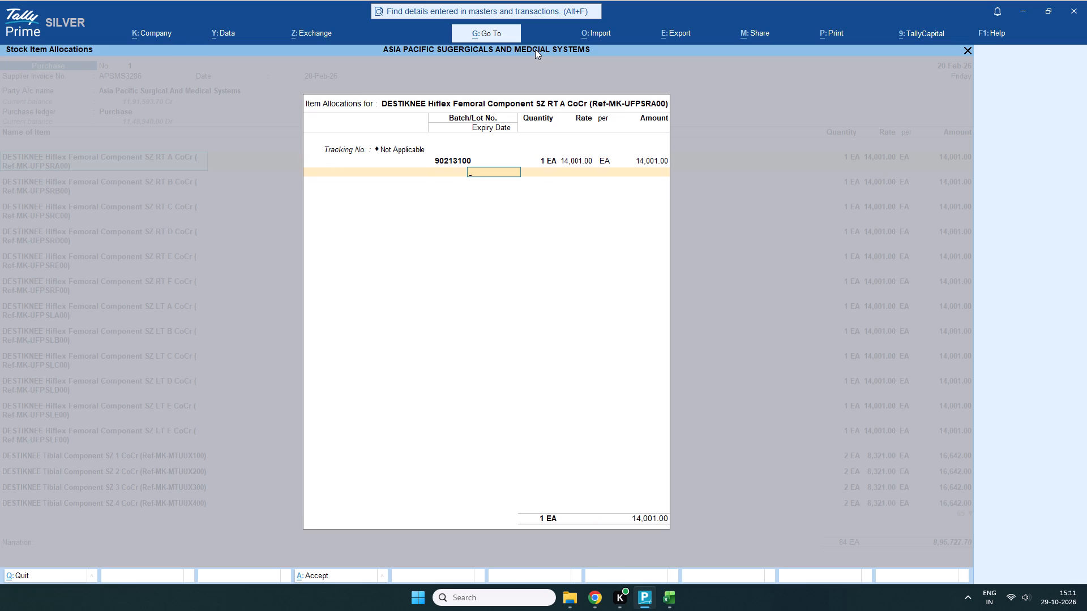
Set the expiry date of batch 90213100 to 02-09-2031.
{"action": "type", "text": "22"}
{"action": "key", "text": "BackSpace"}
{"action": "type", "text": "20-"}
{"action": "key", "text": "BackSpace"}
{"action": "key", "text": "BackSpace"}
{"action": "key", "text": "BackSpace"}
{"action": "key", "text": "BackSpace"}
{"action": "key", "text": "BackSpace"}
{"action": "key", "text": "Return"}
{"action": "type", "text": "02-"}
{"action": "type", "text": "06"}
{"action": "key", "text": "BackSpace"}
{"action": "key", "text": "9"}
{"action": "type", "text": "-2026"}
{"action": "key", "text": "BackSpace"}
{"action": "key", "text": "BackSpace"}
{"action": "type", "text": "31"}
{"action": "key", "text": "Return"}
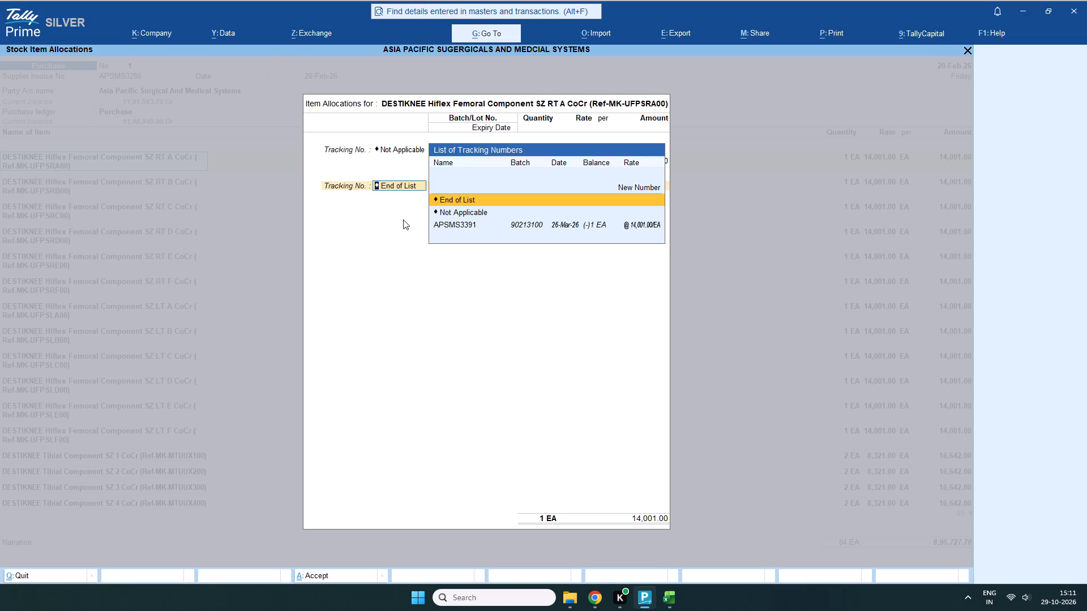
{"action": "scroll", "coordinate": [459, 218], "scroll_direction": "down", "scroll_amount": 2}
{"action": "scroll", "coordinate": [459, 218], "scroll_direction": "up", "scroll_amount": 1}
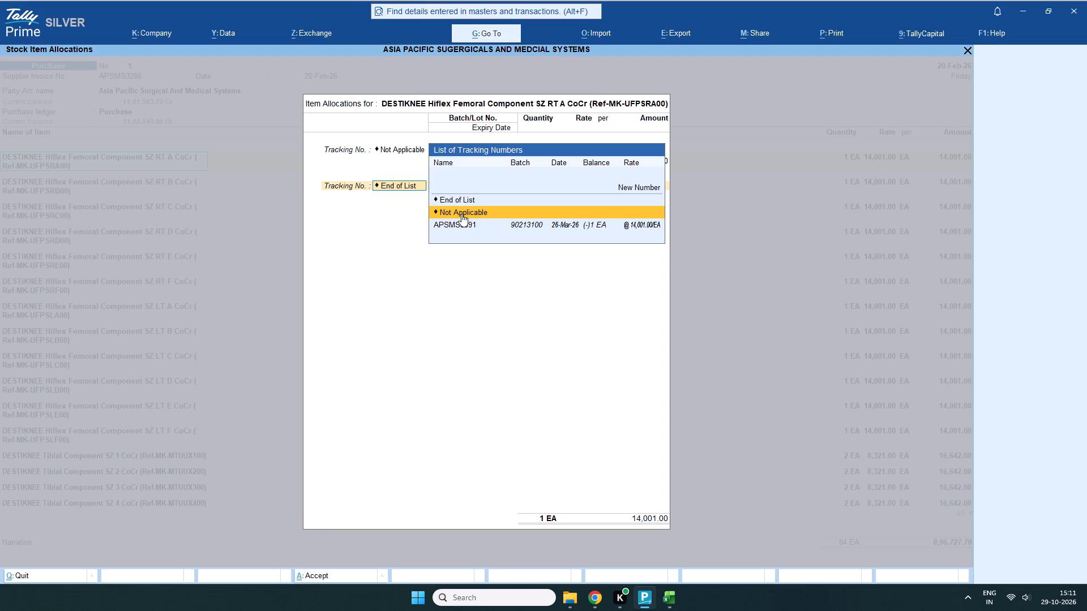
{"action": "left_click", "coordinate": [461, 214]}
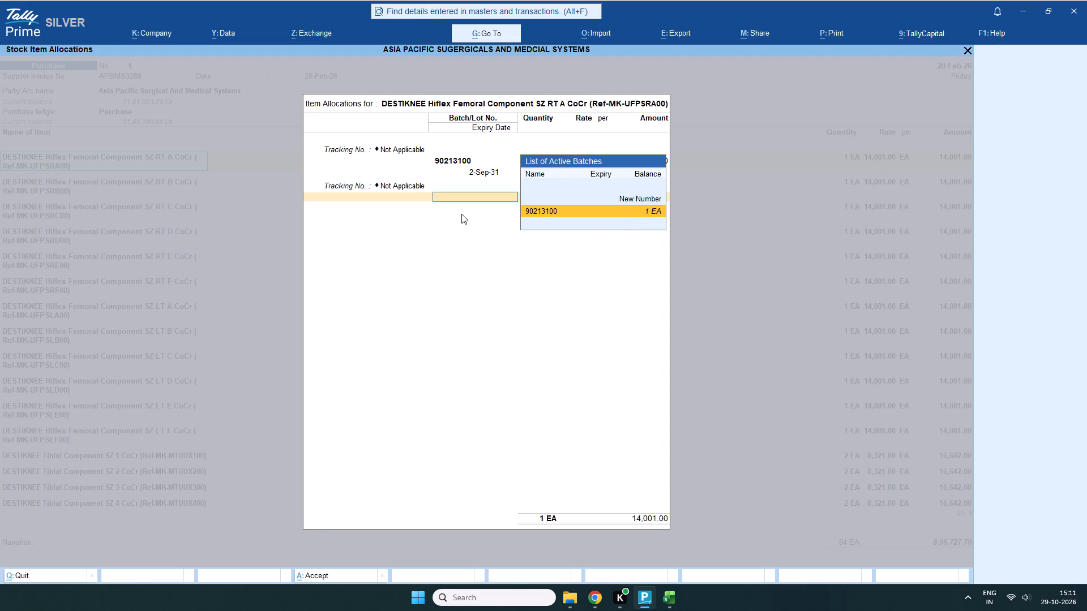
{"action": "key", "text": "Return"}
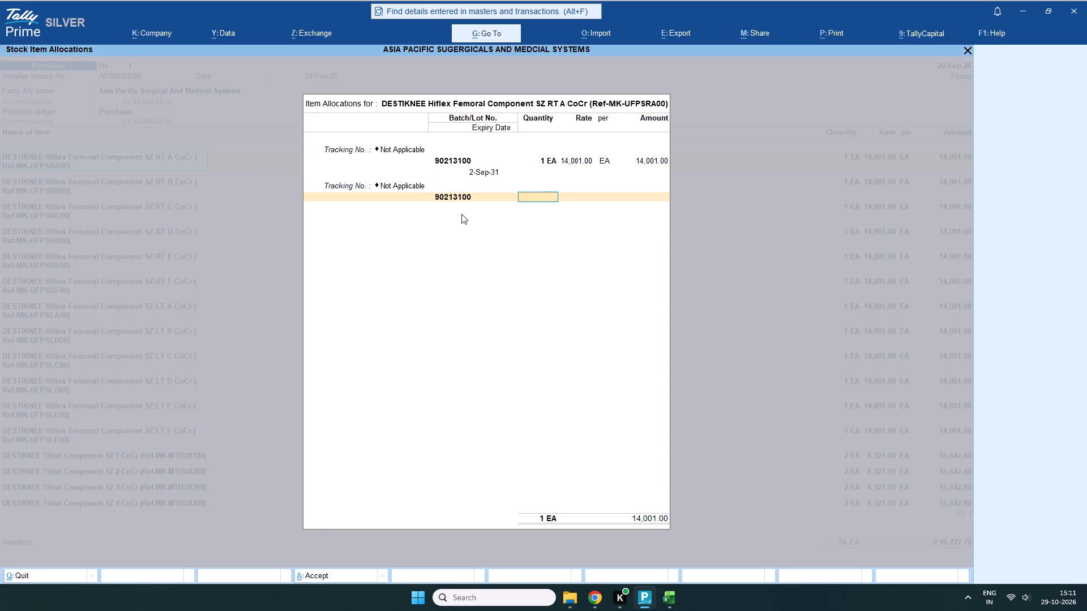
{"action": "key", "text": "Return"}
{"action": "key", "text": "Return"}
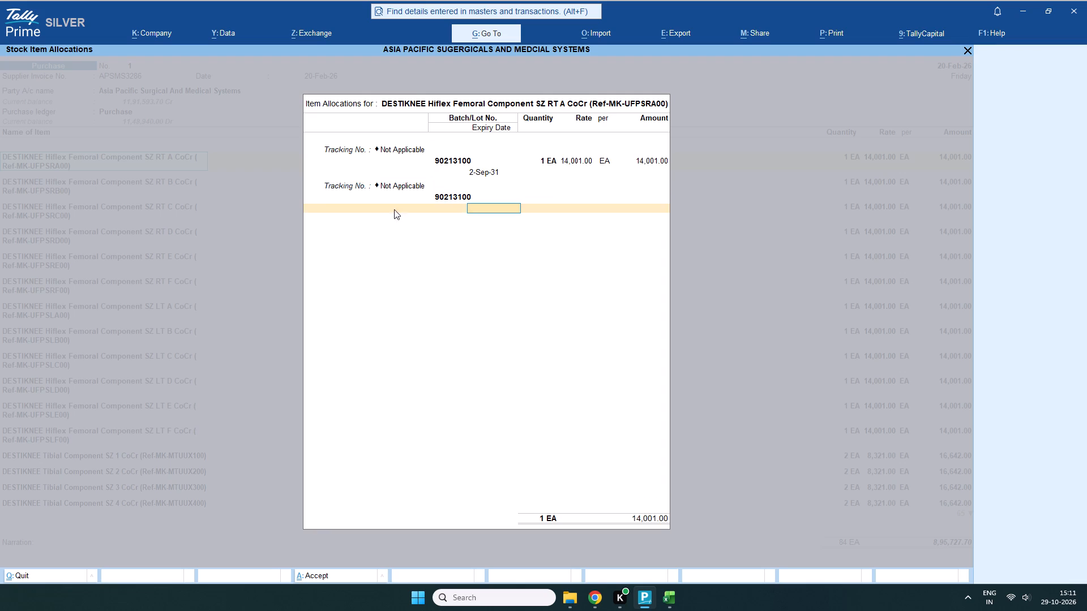
Drop the extra allocation line for femoral component SZ RT A by setting its second tracking number to End of List.
{"action": "left_click", "coordinate": [384, 184]}
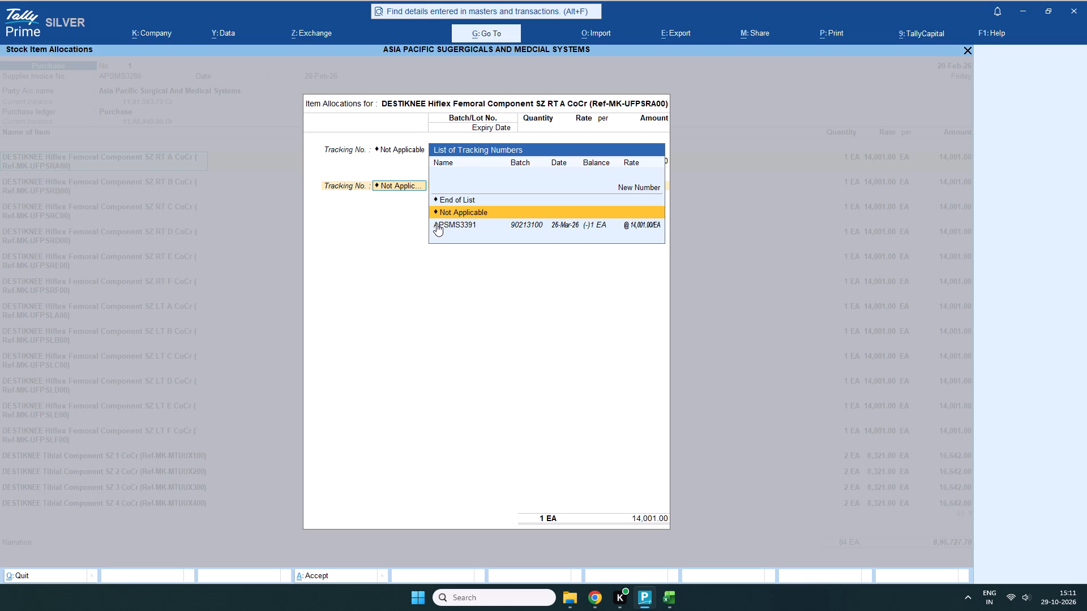
{"action": "scroll", "coordinate": [434, 214], "scroll_direction": "up", "scroll_amount": 1}
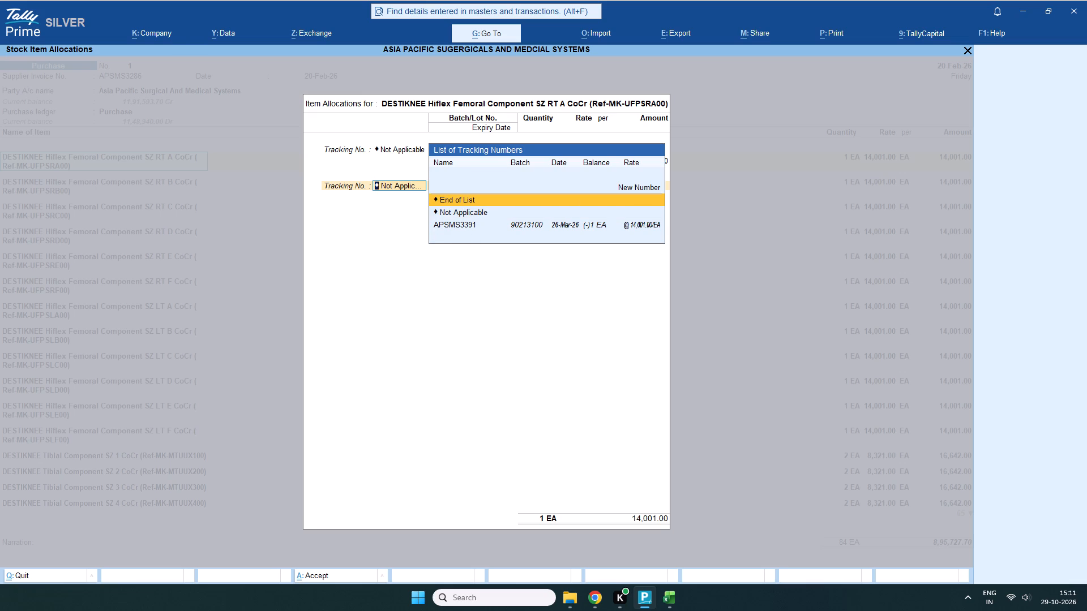
{"action": "scroll", "coordinate": [456, 210], "scroll_direction": "down", "scroll_amount": 1}
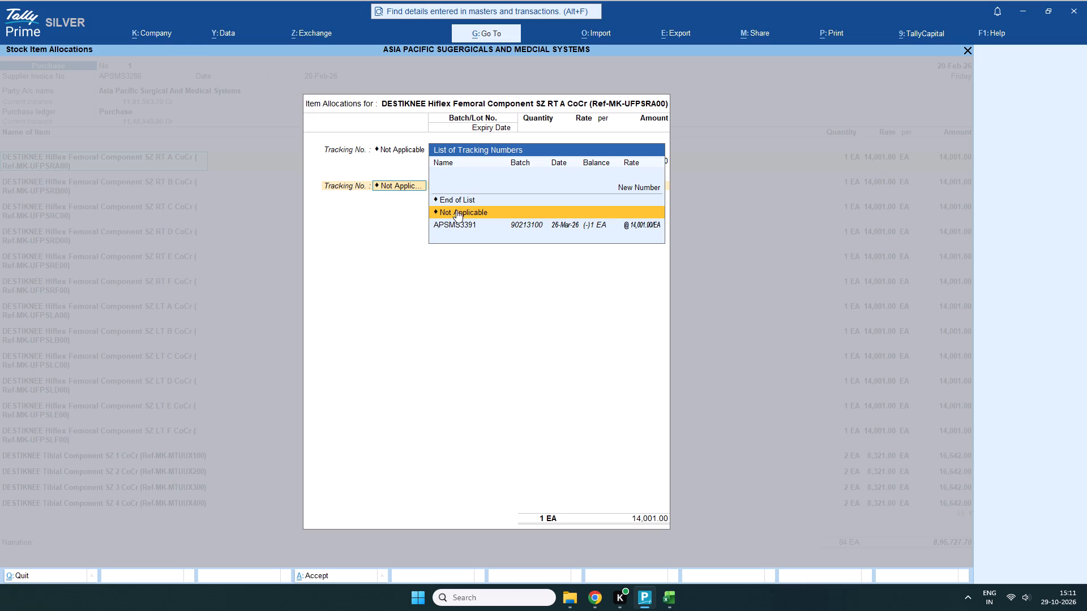
{"action": "scroll", "coordinate": [456, 208], "scroll_direction": "up", "scroll_amount": 1}
{"action": "left_click", "coordinate": [457, 204]}
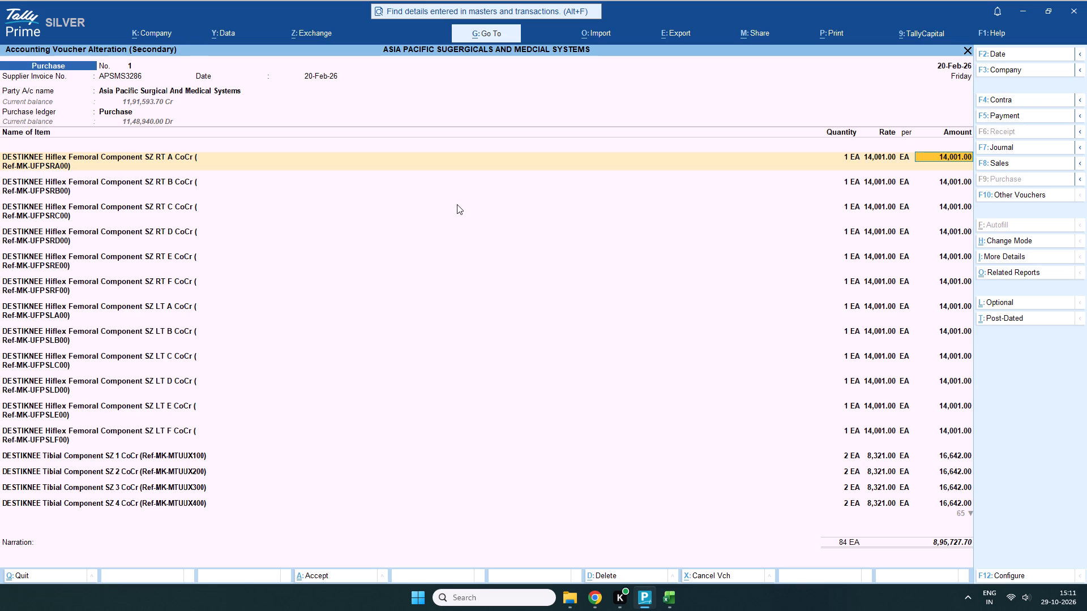
Open the stock item master of femoral component SZ RT A from the voucher line and review its batch, expiry and GST details.
{"action": "double_click", "coordinate": [427, 173]}
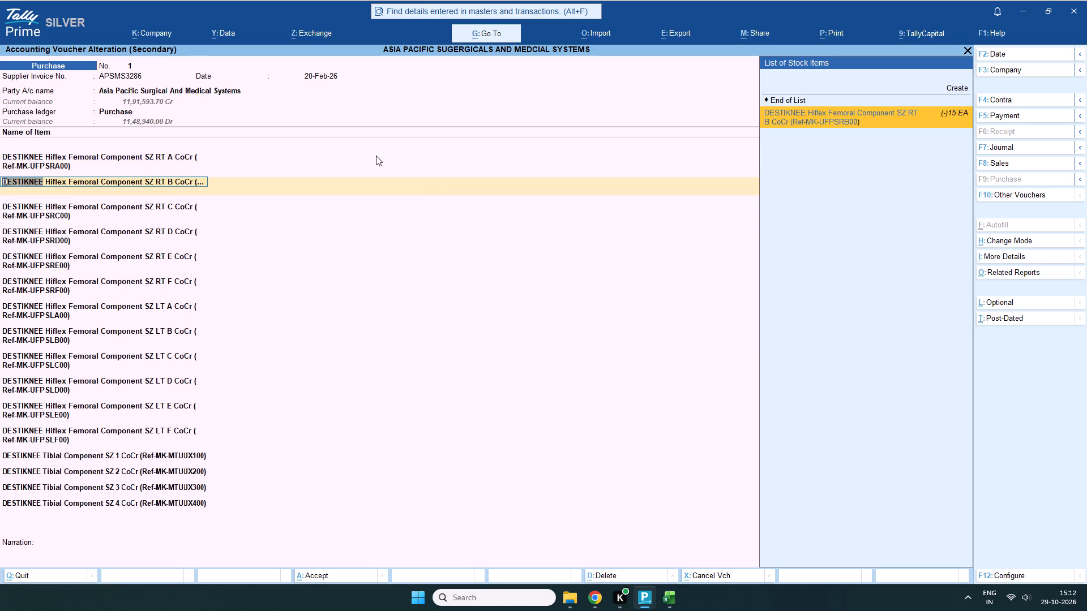
{"action": "left_click", "coordinate": [361, 154]}
{"action": "key", "text": "ctrl+Return"}
{"action": "key", "text": "Return"}
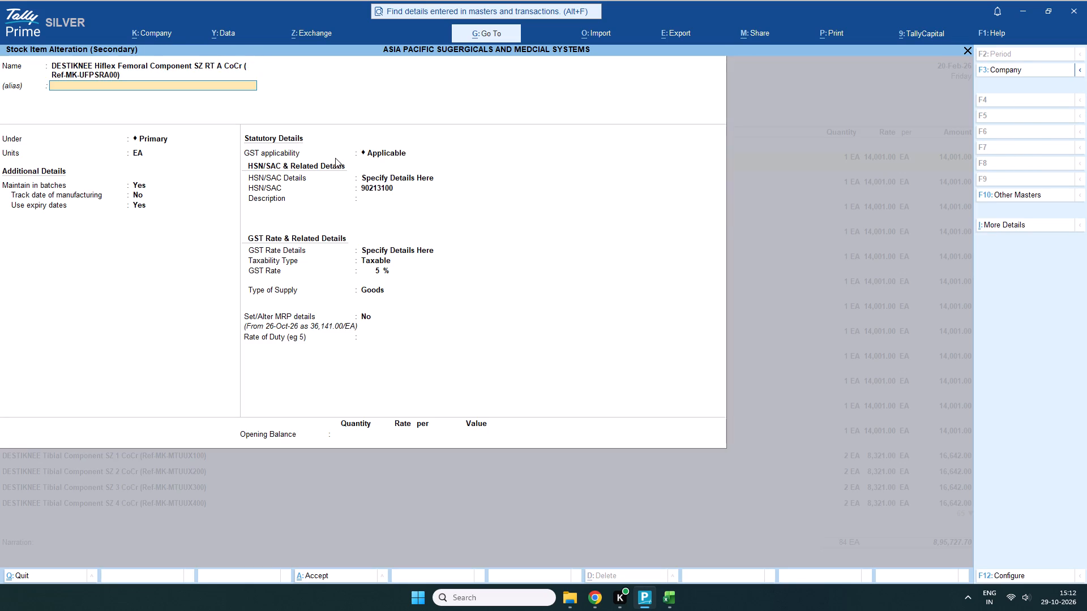
{"action": "key", "text": "Return"}
{"action": "key", "text": "Return"}
{"action": "key", "text": "Return"}
{"action": "key", "text": "Return"}
{"action": "key", "text": "Return"}
{"action": "key", "text": "Return"}
{"action": "key", "text": "Return"}
{"action": "key", "text": "Return"}
{"action": "key", "text": "Return"}
{"action": "key", "text": "Return"}
{"action": "key", "text": "Return"}
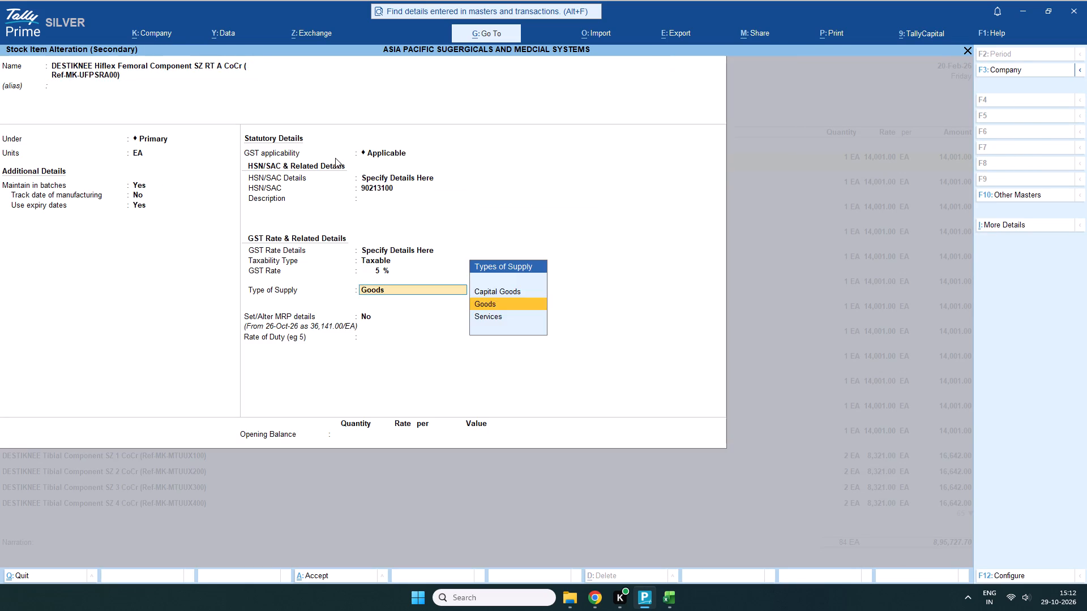
{"action": "key", "text": "Return"}
{"action": "key", "text": "Return"}
{"action": "key", "text": "Return"}
{"action": "key", "text": "Return"}
{"action": "key", "text": "Return"}
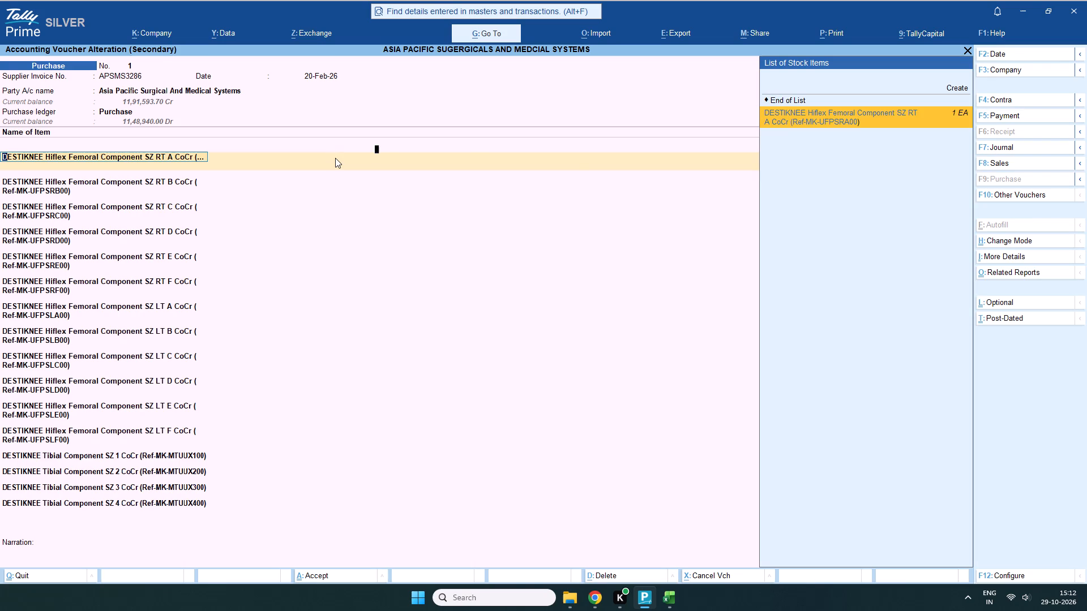
Go through the item allocations of femoral component SZ RT A, accepting the existing entries and ending the list.
{"action": "key", "text": "Return"}
{"action": "key", "text": "Return"}
{"action": "key", "text": "Return"}
{"action": "key", "text": "Return"}
{"action": "key", "text": "Return"}
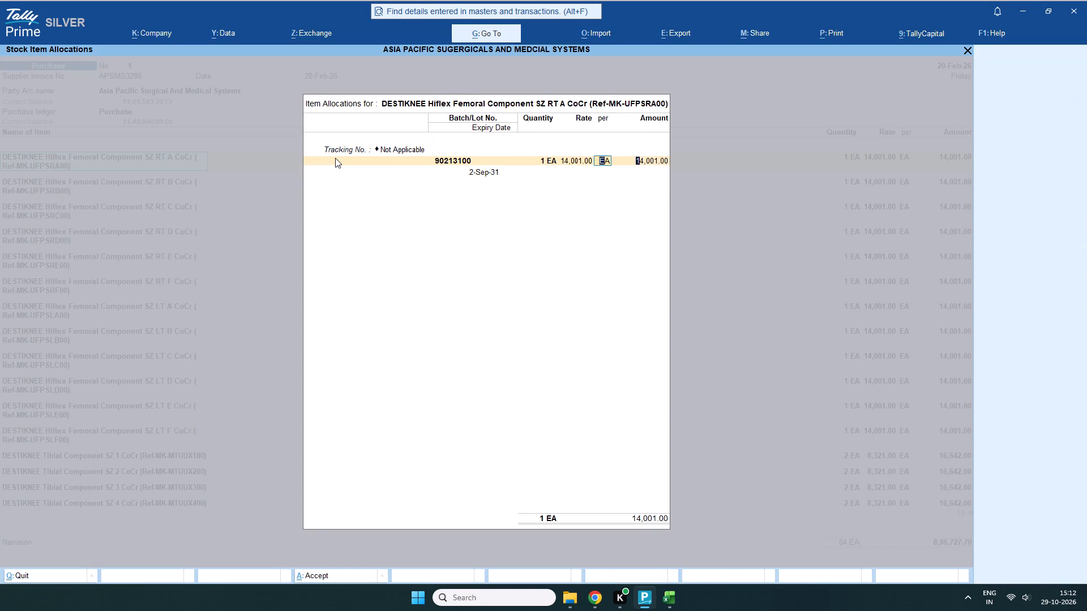
{"action": "key", "text": "Return"}
{"action": "key", "text": "Return"}
{"action": "key", "text": "Return"}
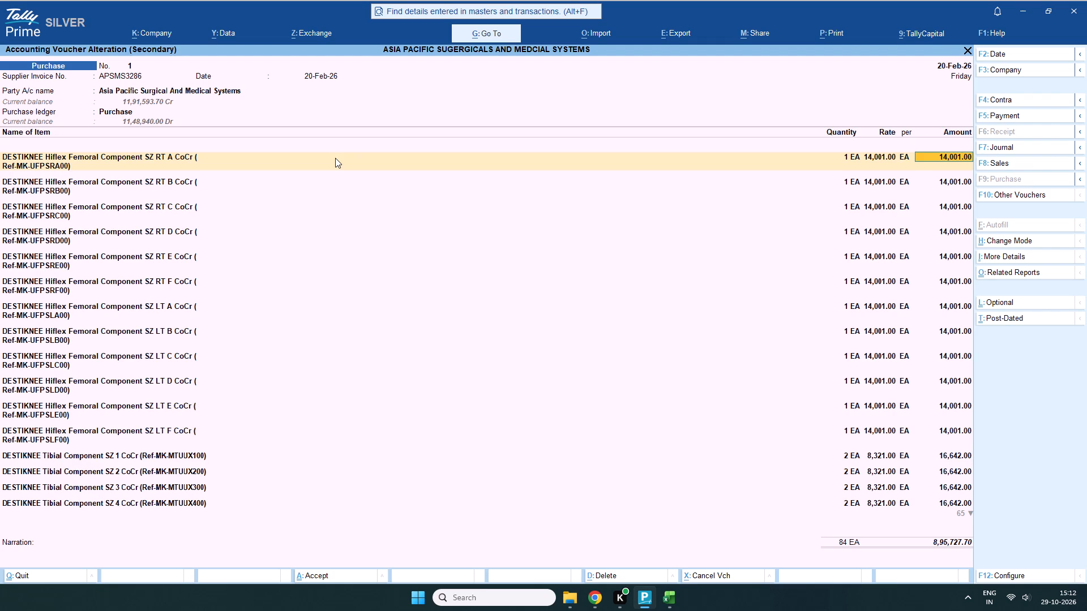
Go through the item allocations of femoral component SZ RT B, accepting the existing entries and ending the list.
{"action": "key", "text": "Return"}
{"action": "key", "text": "Return"}
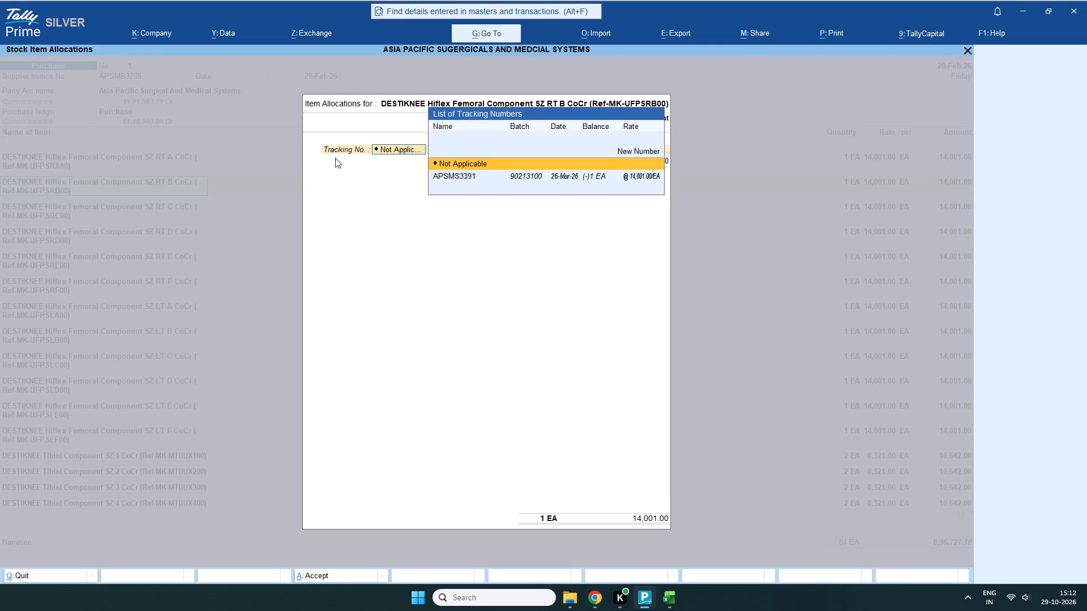
{"action": "key", "text": "Return"}
{"action": "key", "text": "Return"}
{"action": "key", "text": "Return"}
{"action": "key", "text": "Return"}
{"action": "key", "text": "Return"}
{"action": "key", "text": "Return"}
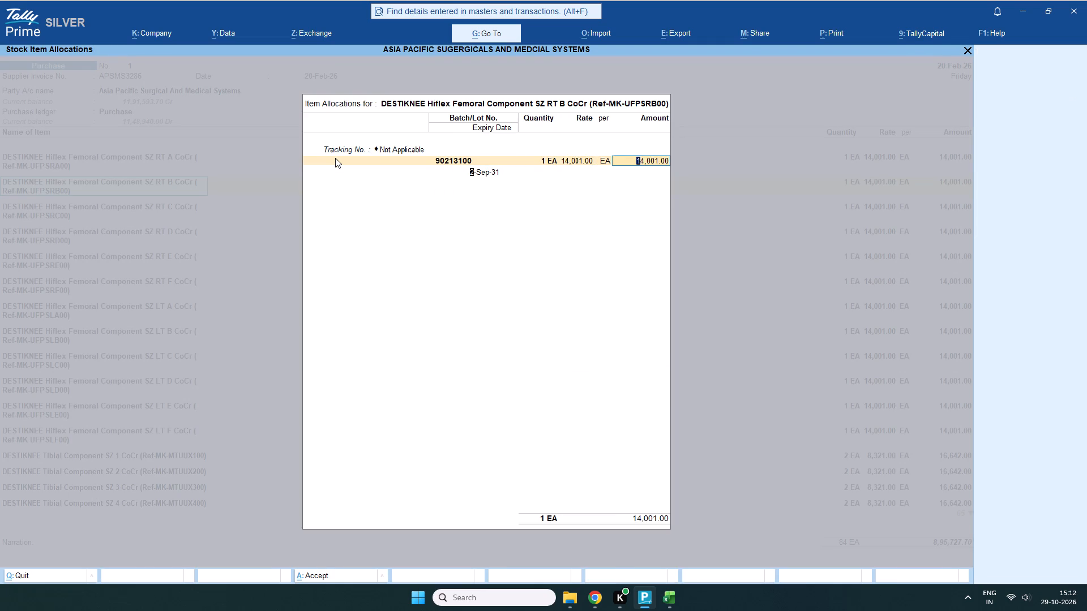
{"action": "key", "text": "Return"}
{"action": "key", "text": "Return"}
Go through the item allocations of femoral component SZ RT C, accepting the existing entries and ending the list.
{"action": "key", "text": "Return"}
{"action": "key", "text": "Return"}
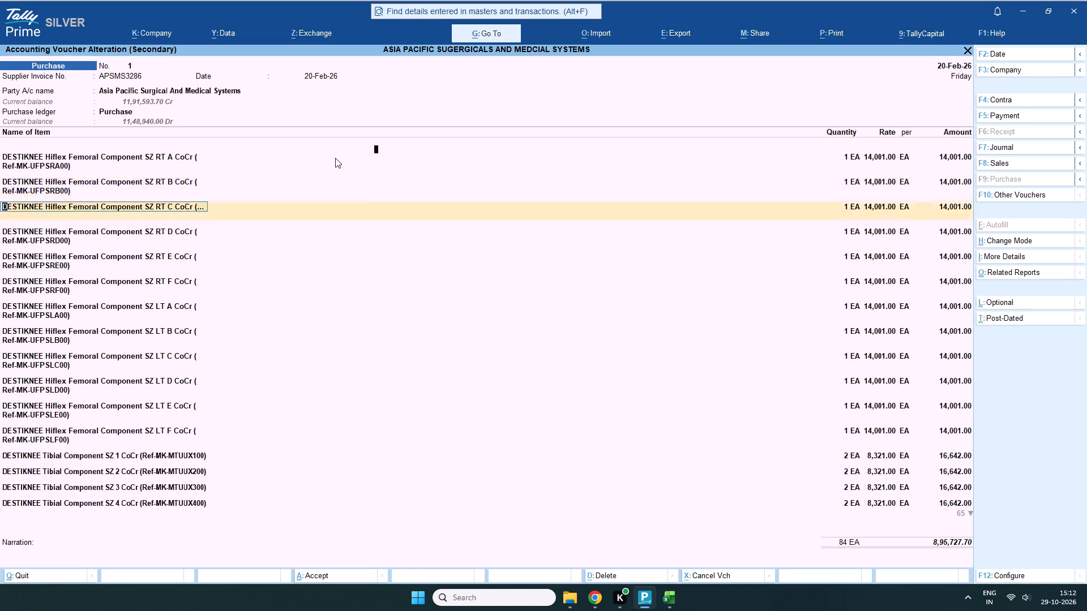
{"action": "key", "text": "Return"}
{"action": "key", "text": "Return"}
{"action": "key", "text": "Return"}
{"action": "key", "text": "Return"}
{"action": "key", "text": "Return"}
{"action": "key", "text": "Return"}
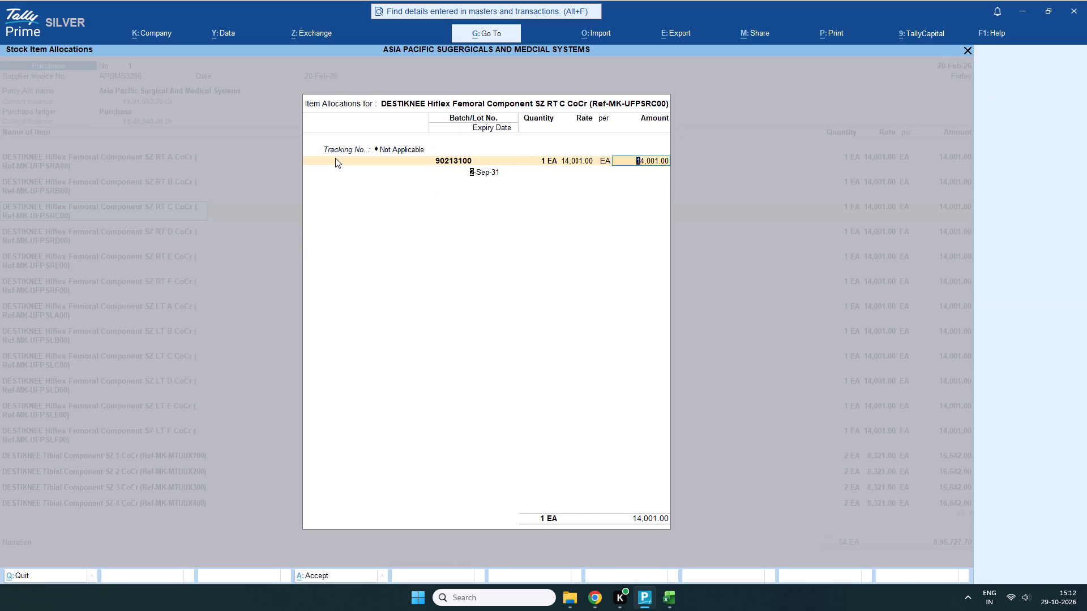
{"action": "key", "text": "Return"}
{"action": "key", "text": "Return"}
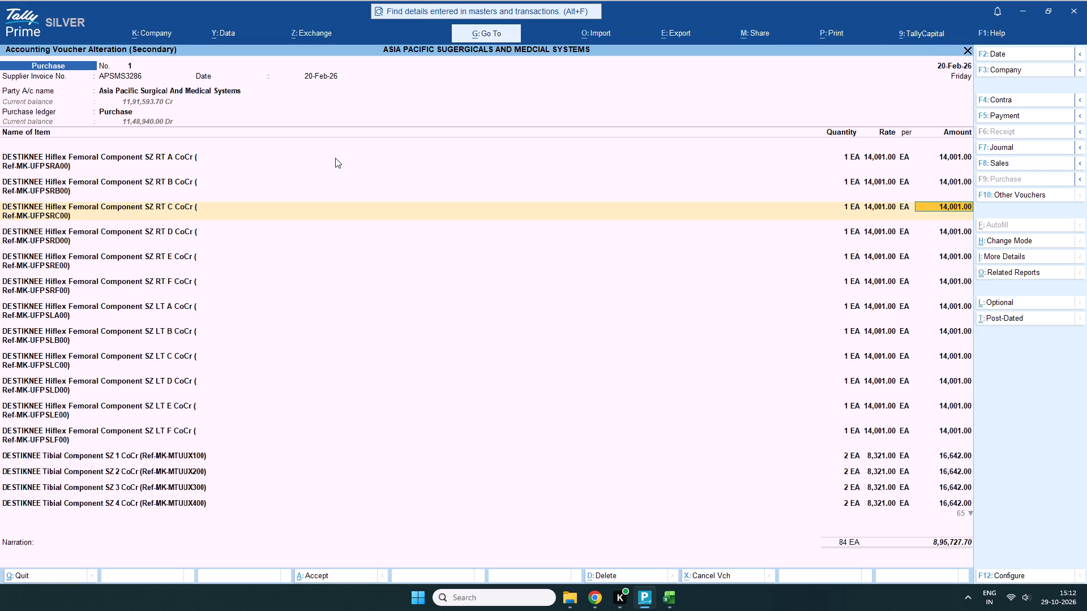
Go through the item allocations of femoral component SZ RT D, accepting the existing entries and ending the list.
{"action": "key", "text": "Return"}
{"action": "key", "text": "Return"}
{"action": "key", "text": "Return"}
{"action": "key", "text": "Return"}
{"action": "key", "text": "Return"}
{"action": "key", "text": "Return"}
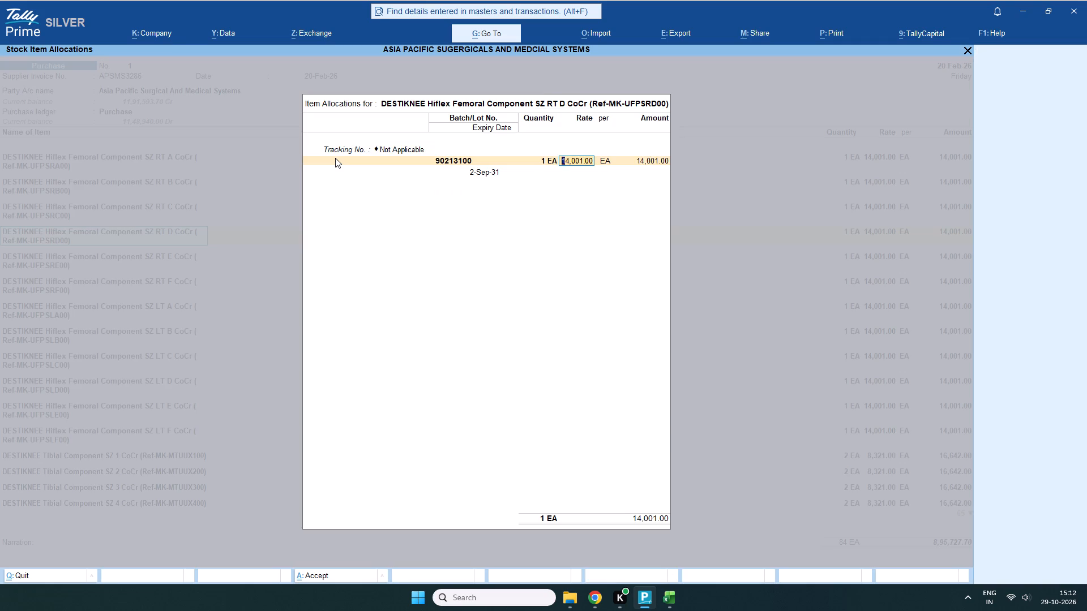
{"action": "key", "text": "Return"}
{"action": "key", "text": "Return"}
{"action": "key", "text": "Return"}
{"action": "key", "text": "Return"}
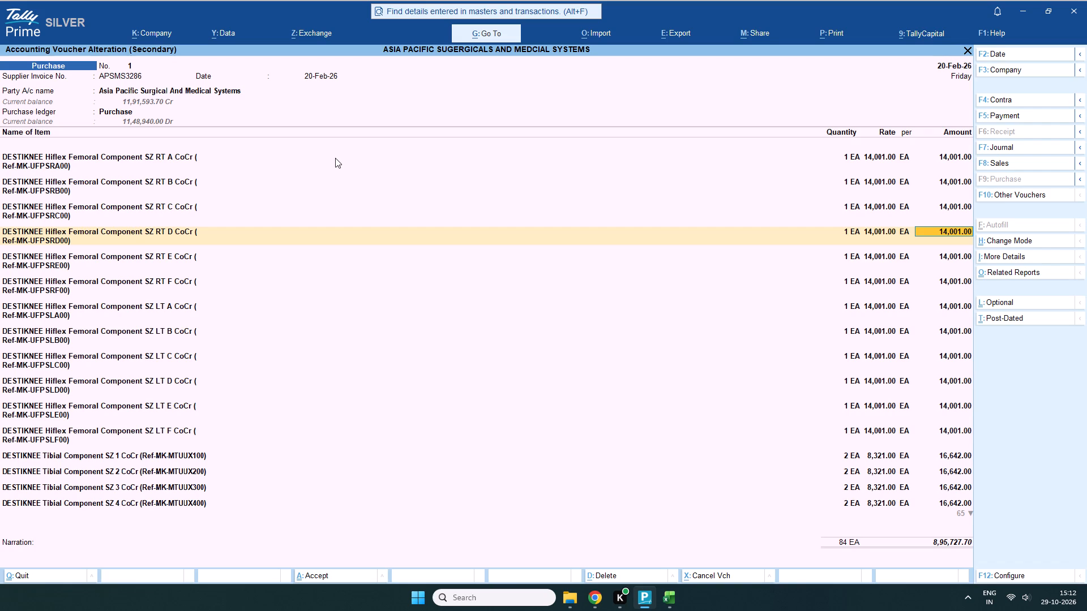
Go through the item allocations of femoral component SZ RT E, accepting the existing entries and ending the list.
{"action": "key", "text": "Return"}
{"action": "key", "text": "Return"}
{"action": "key", "text": "Return"}
{"action": "key", "text": "Return"}
{"action": "key", "text": "Return"}
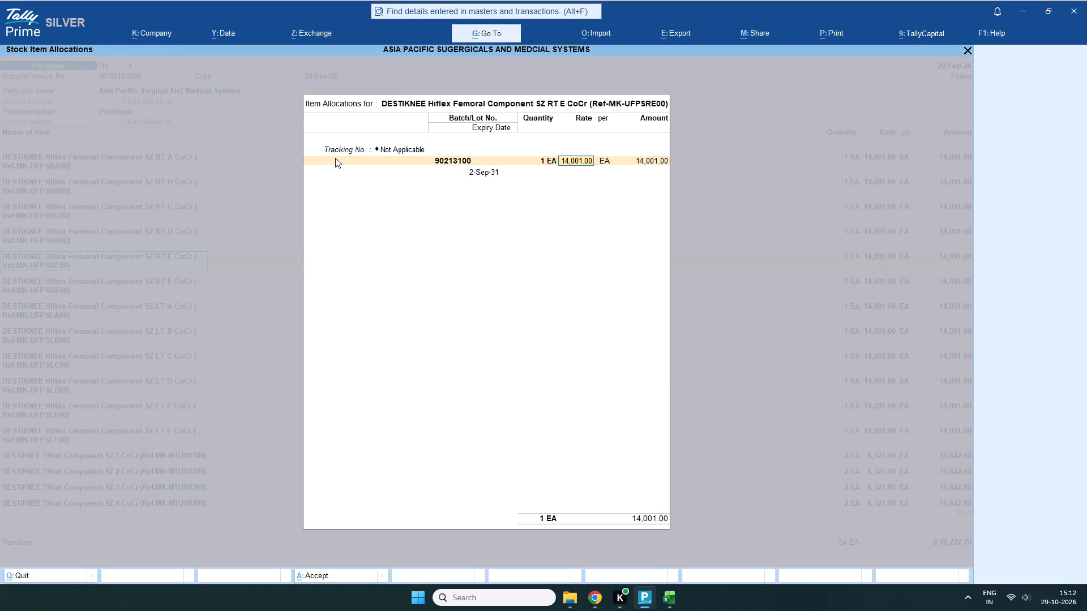
{"action": "key", "text": "Return"}
{"action": "key", "text": "Return"}
{"action": "key", "text": "Return"}
{"action": "key", "text": "Return"}
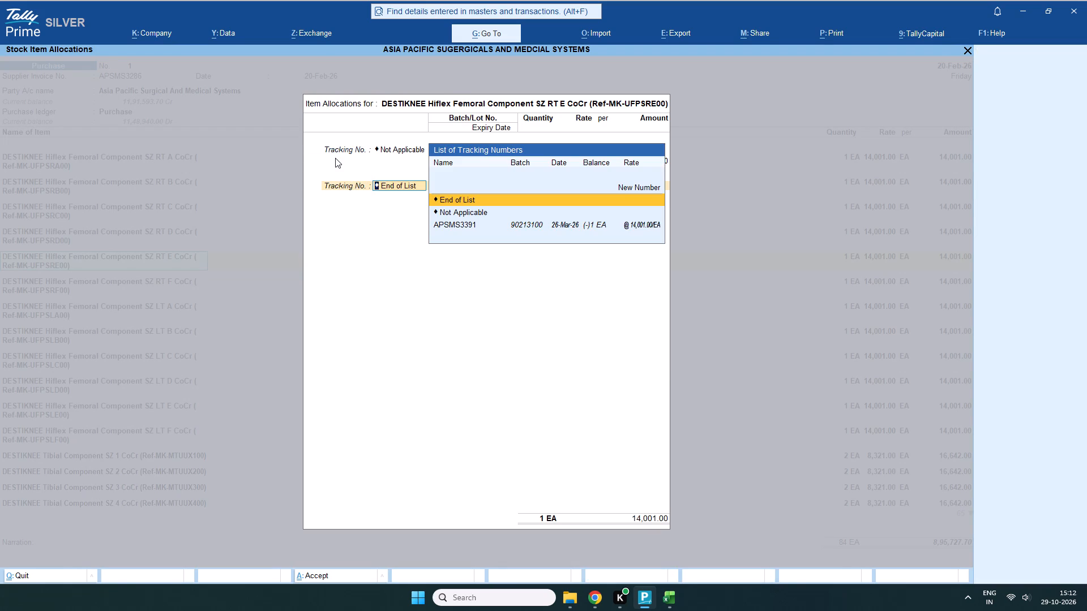
{"action": "key", "text": "Return"}
Go through the item allocations of femoral component SZ RT F, accepting the existing tracking number and batch entries.
{"action": "key", "text": "Return"}
{"action": "key", "text": "Return"}
{"action": "key", "text": "Return"}
{"action": "key", "text": "Return"}
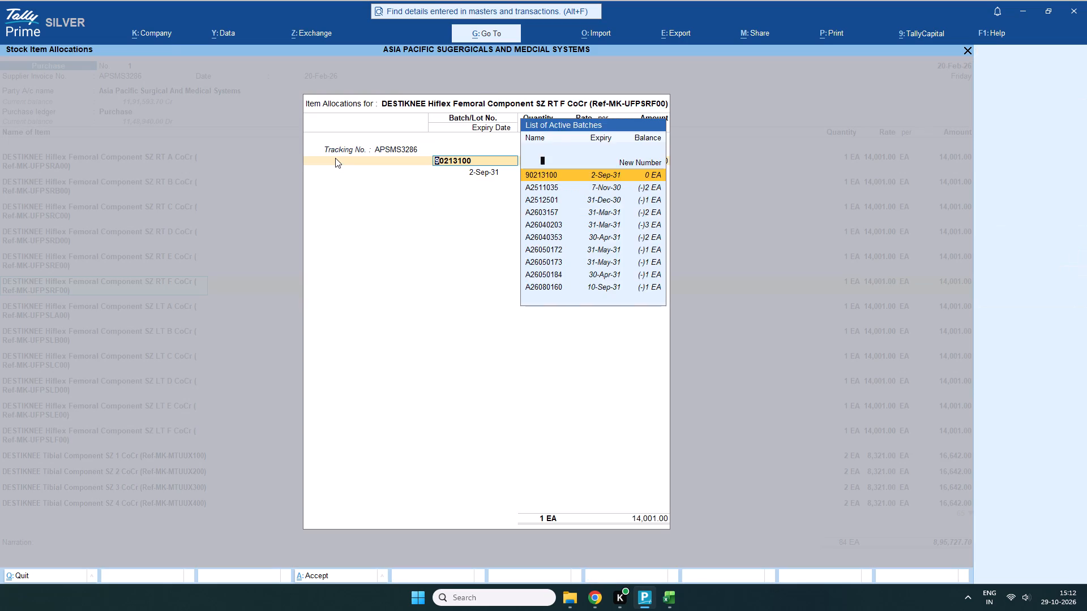
{"action": "key", "text": "Return"}
{"action": "key", "text": "Return"}
{"action": "key", "text": "Return"}
{"action": "key", "text": "Return"}
{"action": "key", "text": "Return"}
{"action": "key", "text": "Return"}
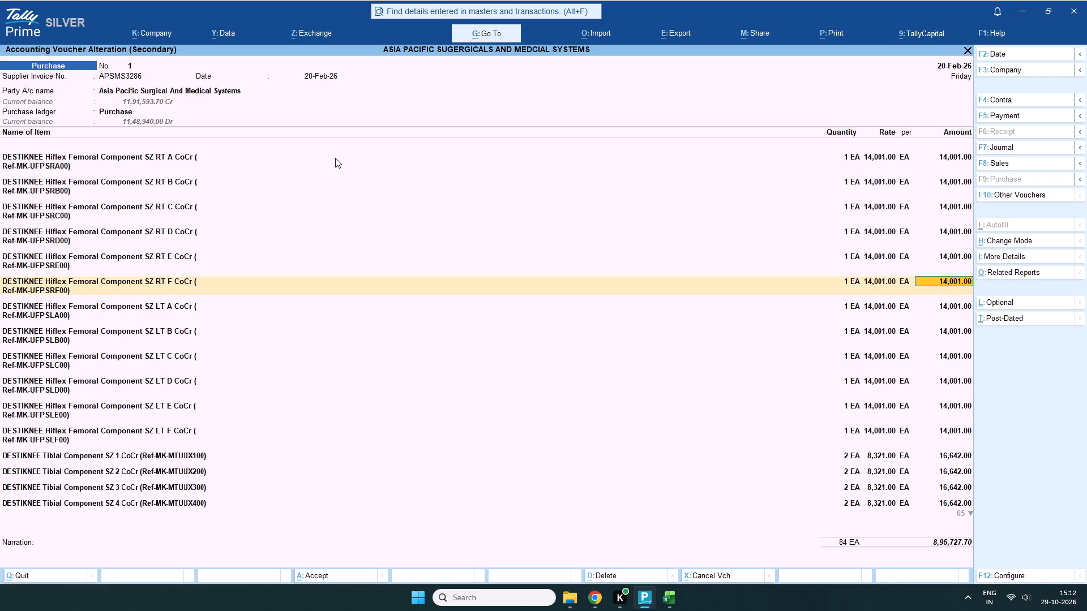
Open the item allocations of femoral component SZ LT A and set its tracking number to Not Applicable.
{"action": "key", "text": "Return"}
{"action": "key", "text": "Return"}
{"action": "key", "text": "Return"}
{"action": "key", "text": "Return"}
{"action": "key", "text": "Return"}
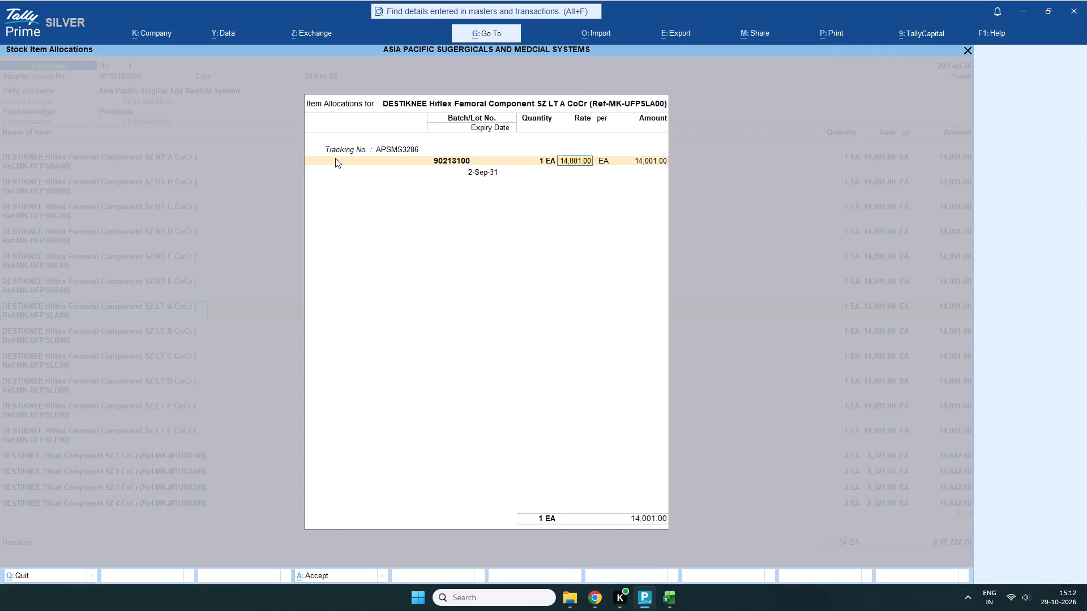
{"action": "left_click", "coordinate": [380, 155]}
{"action": "left_click", "coordinate": [456, 165]}
{"action": "left_click", "coordinate": [456, 165]}
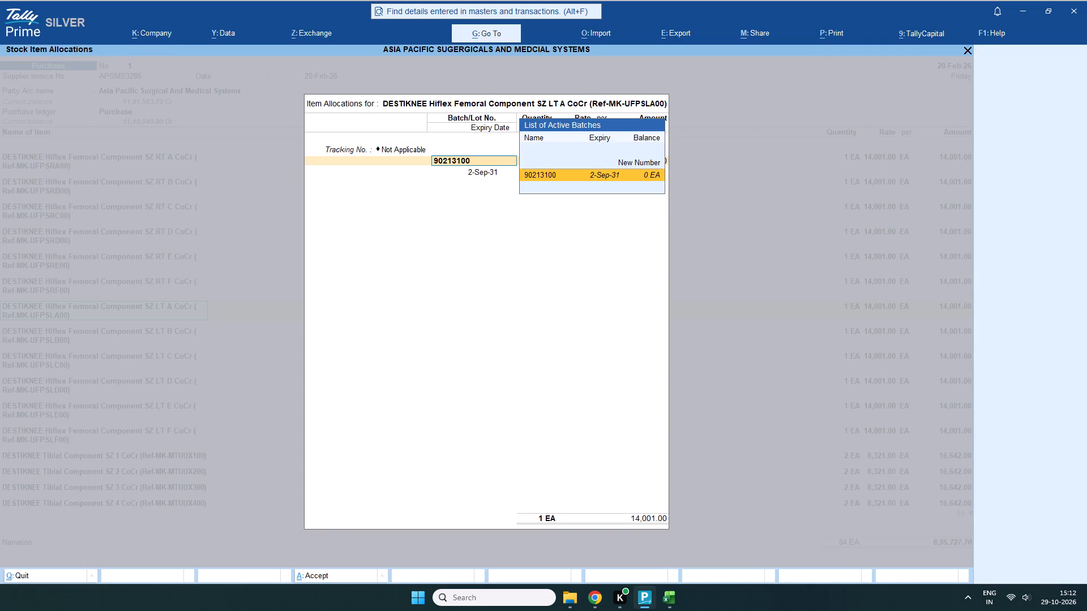
Complete the SZ LT A allocation with batch 90213100, accepting its existing expiry, quantity and rate, and finish with End of List.
{"action": "key", "text": "Return"}
{"action": "key", "text": "Return"}
{"action": "key", "text": "Return"}
{"action": "key", "text": "Return"}
{"action": "key", "text": "Return"}
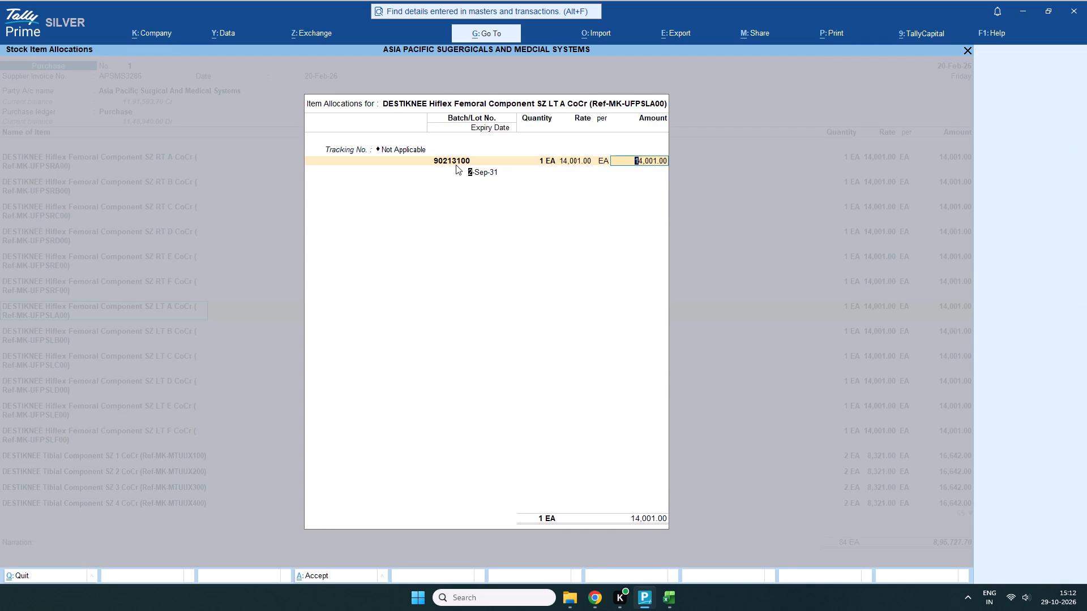
{"action": "key", "text": "Return"}
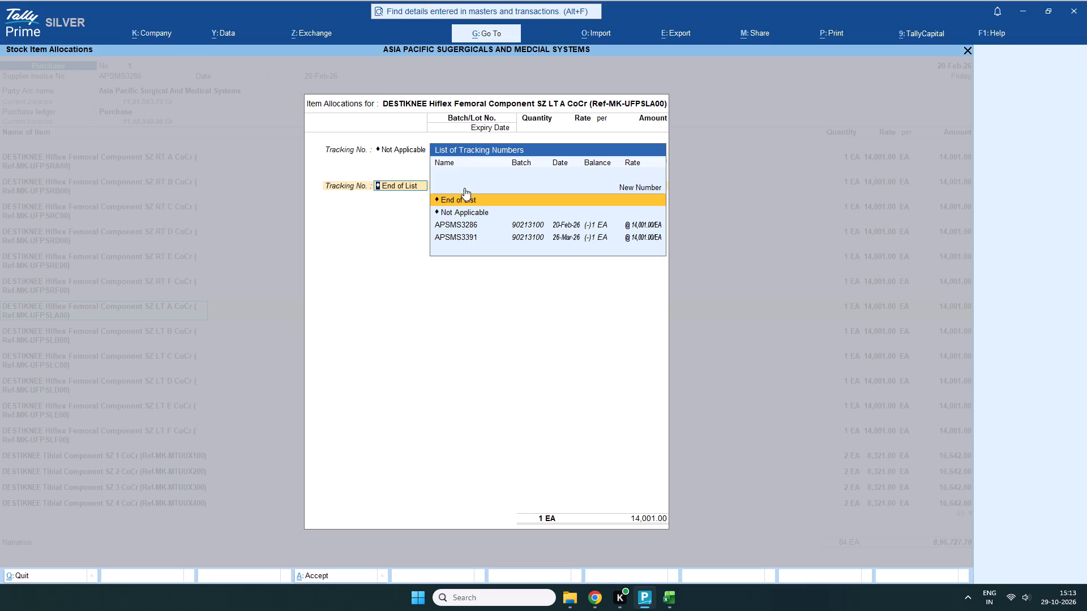
{"action": "scroll", "coordinate": [481, 213], "scroll_direction": "down", "scroll_amount": 1}
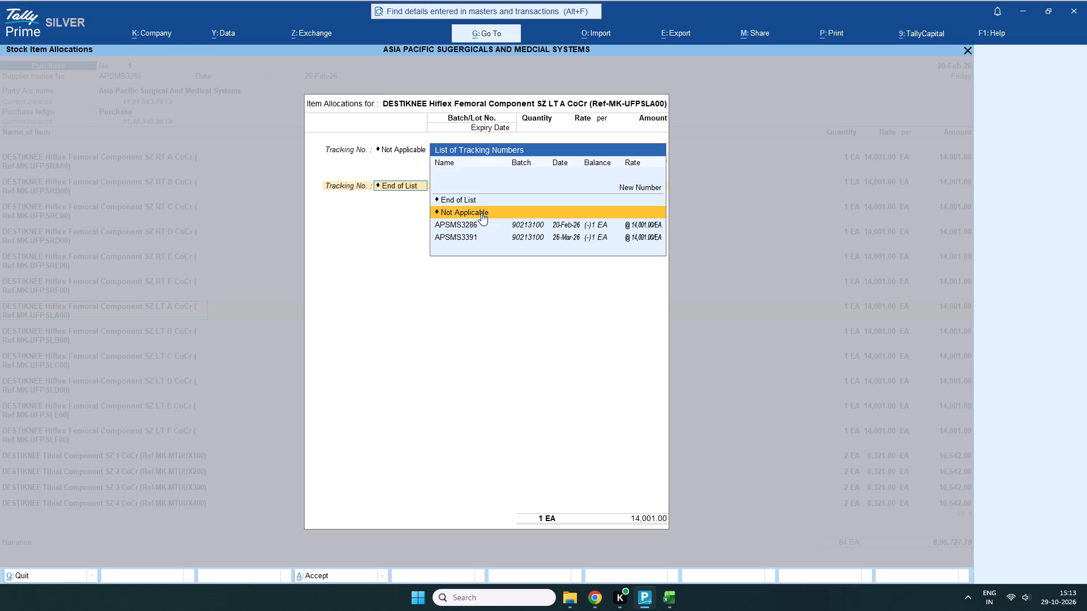
{"action": "scroll", "coordinate": [481, 213], "scroll_direction": "up", "scroll_amount": 1}
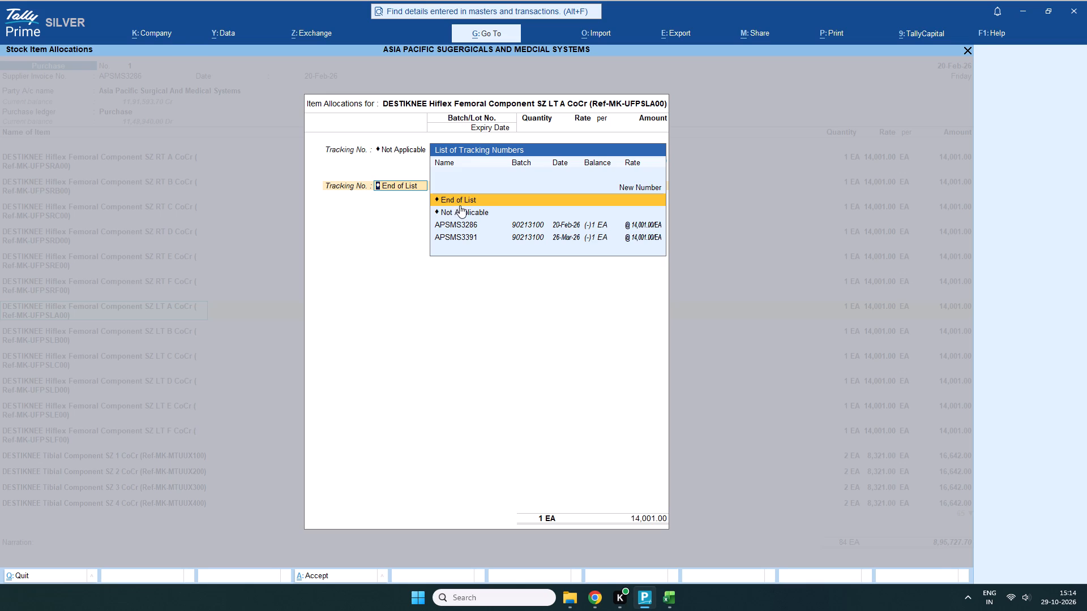
{"action": "left_click", "coordinate": [458, 199]}
{"action": "key", "text": "Return"}
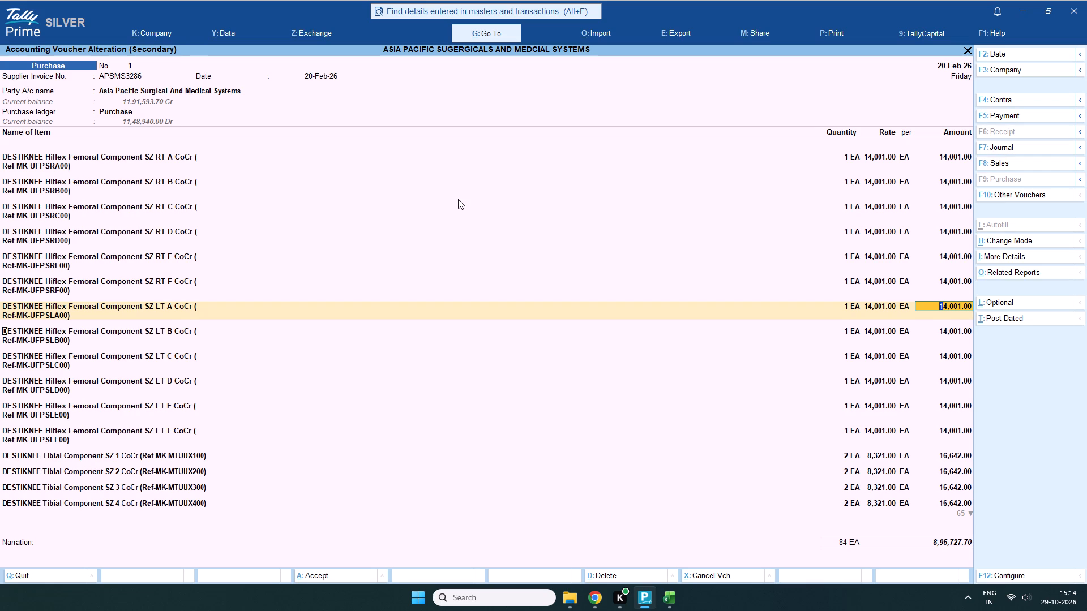
Open the item allocations of femoral component SZ LT B and set its tracking number to Not Applicable.
{"action": "key", "text": "Return"}
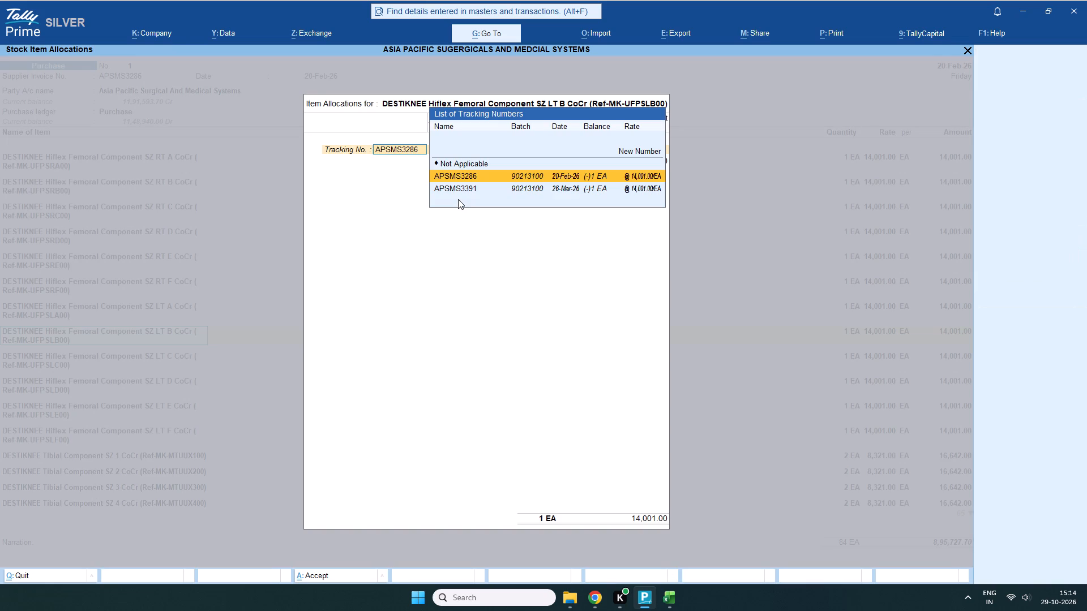
{"action": "left_click", "coordinate": [459, 161]}
{"action": "left_click", "coordinate": [459, 161]}
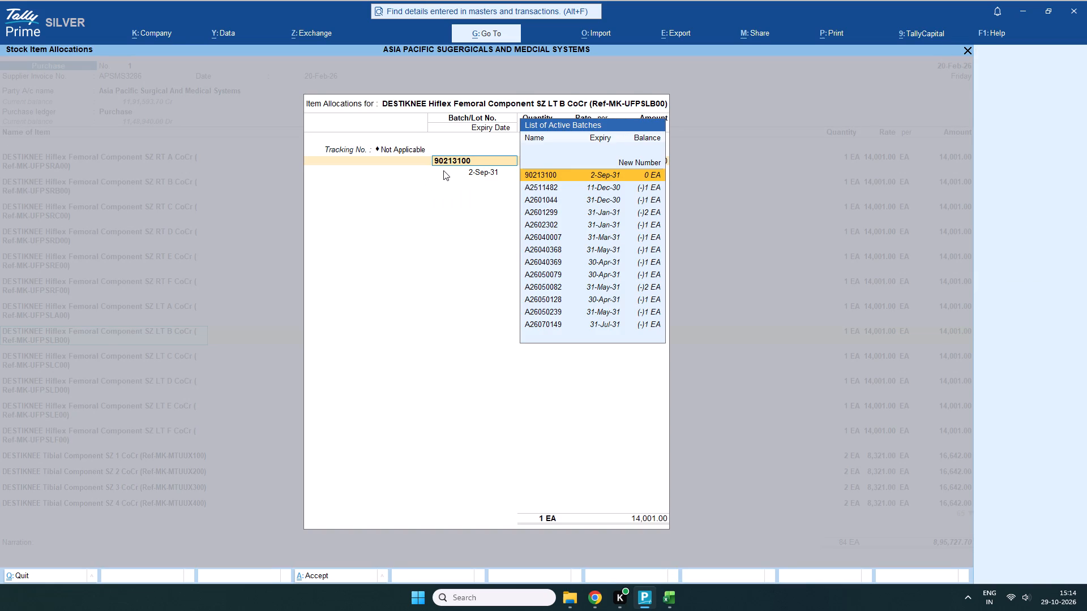
Complete the SZ LT B allocation with batch 90213100, accepting its existing quantity, rate and expiry, and finish with End of List.
{"action": "key", "text": "Return"}
{"action": "key", "text": "Return"}
{"action": "key", "text": "Return"}
{"action": "key", "text": "Return"}
{"action": "key", "text": "Return"}
{"action": "key", "text": "Return"}
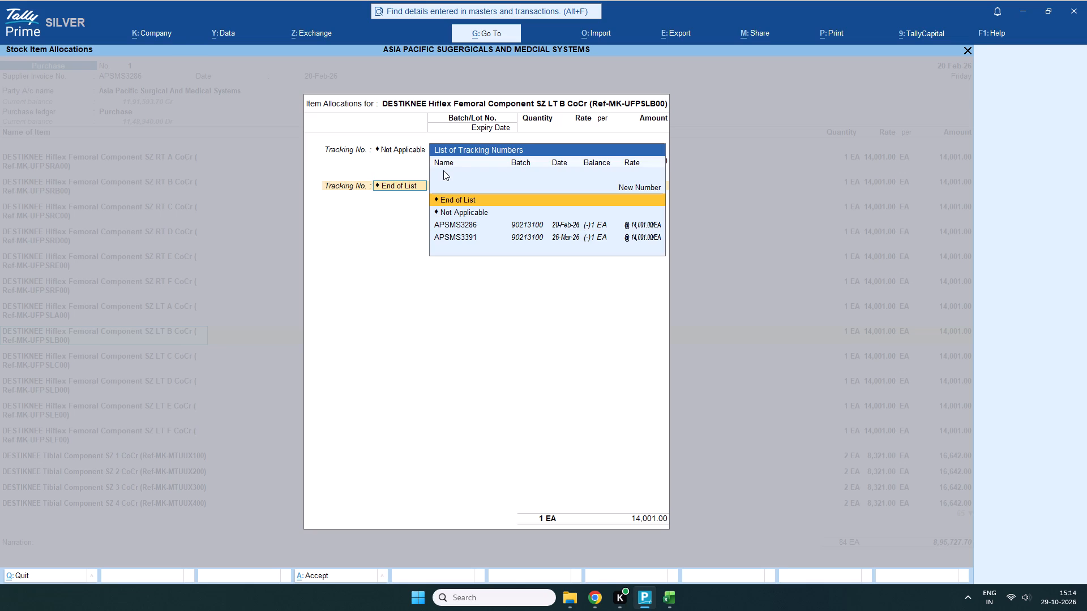
{"action": "key", "text": "Return"}
{"action": "key", "text": "Return"}
Set the tracking number of femoral component SZ LT C to Not Applicable and complete its allocation with existing batch 90213100.
{"action": "key", "text": "Return"}
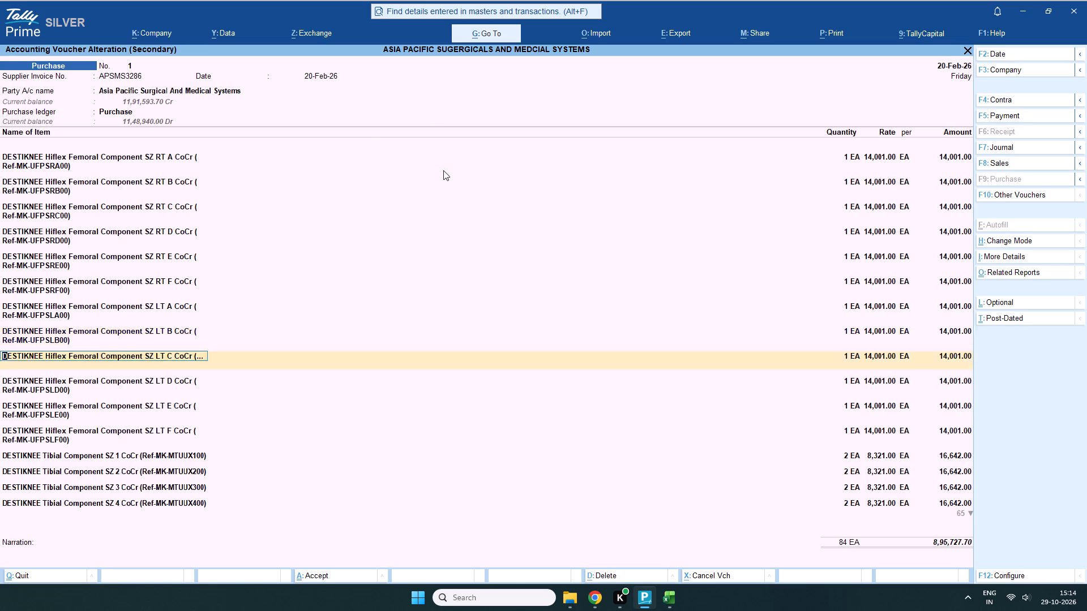
{"action": "scroll", "coordinate": [446, 169], "scroll_direction": "up", "scroll_amount": 1}
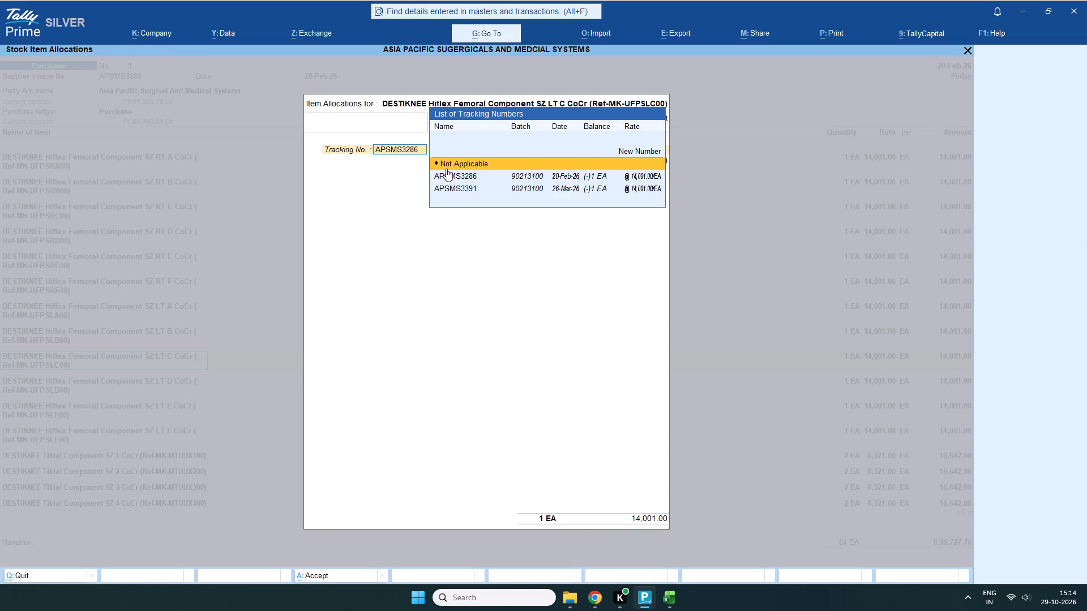
{"action": "left_click", "coordinate": [446, 169]}
{"action": "key", "text": "Return"}
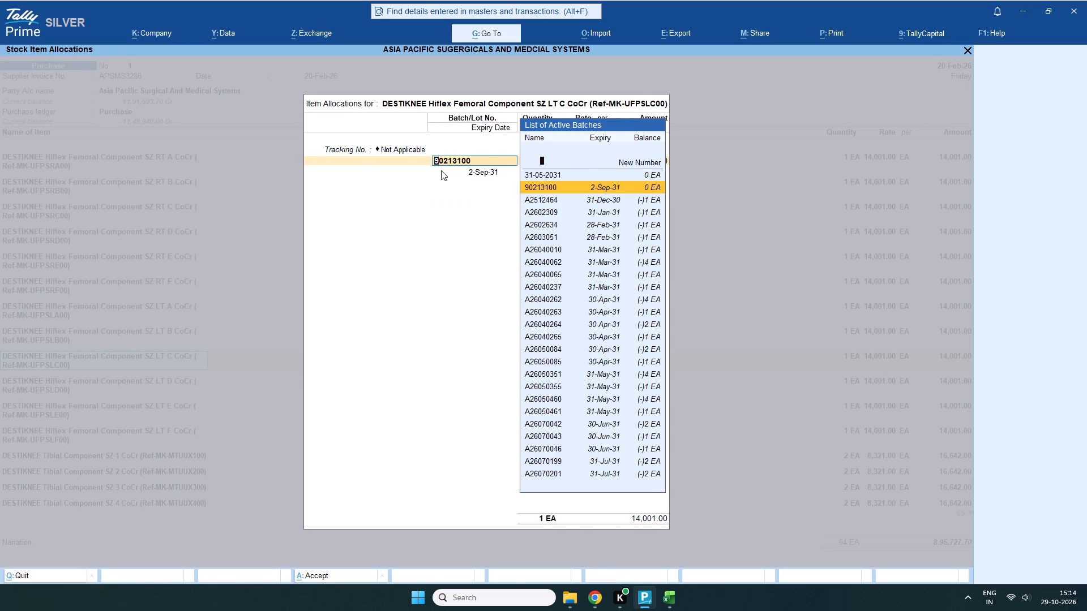
{"action": "key", "text": "Return"}
{"action": "key", "text": "Return"}
{"action": "key", "text": "Return"}
{"action": "key", "text": "Return"}
{"action": "key", "text": "Return"}
{"action": "key", "text": "Return"}
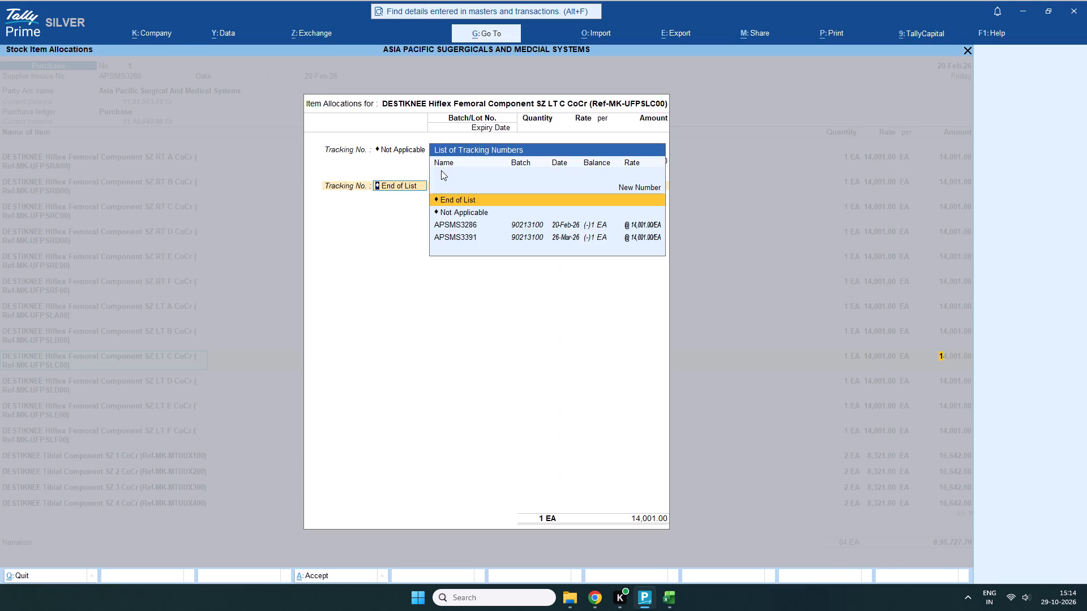
{"action": "key", "text": "Return"}
Set the tracking number of femoral component SZ LT D to Not Applicable and complete its allocation with existing batch 90213100.
{"action": "key", "text": "Return"}
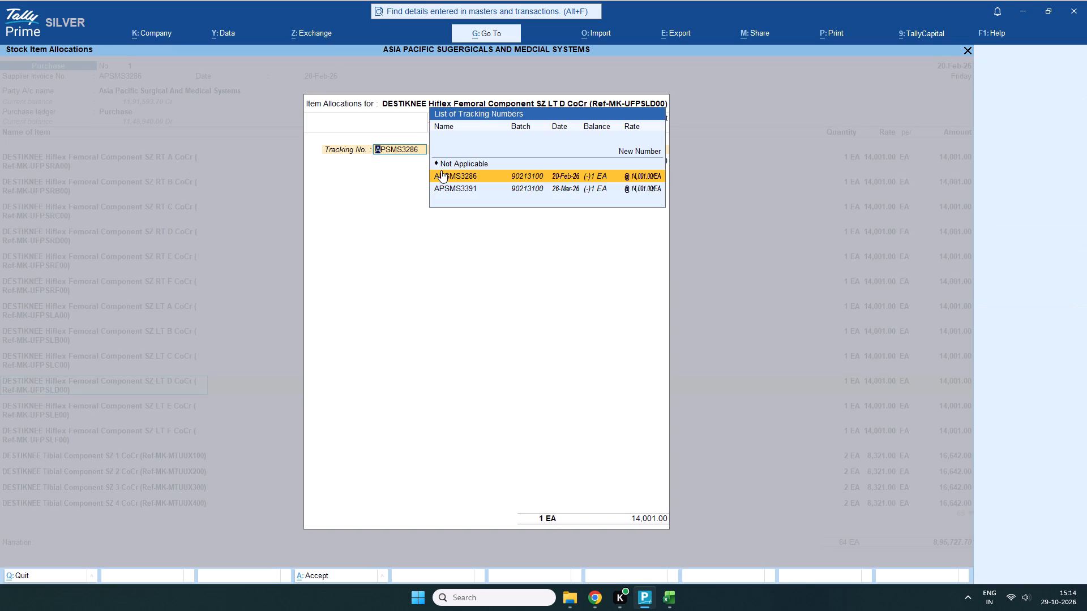
{"action": "scroll", "coordinate": [444, 168], "scroll_direction": "up", "scroll_amount": 1}
{"action": "key", "text": "Return"}
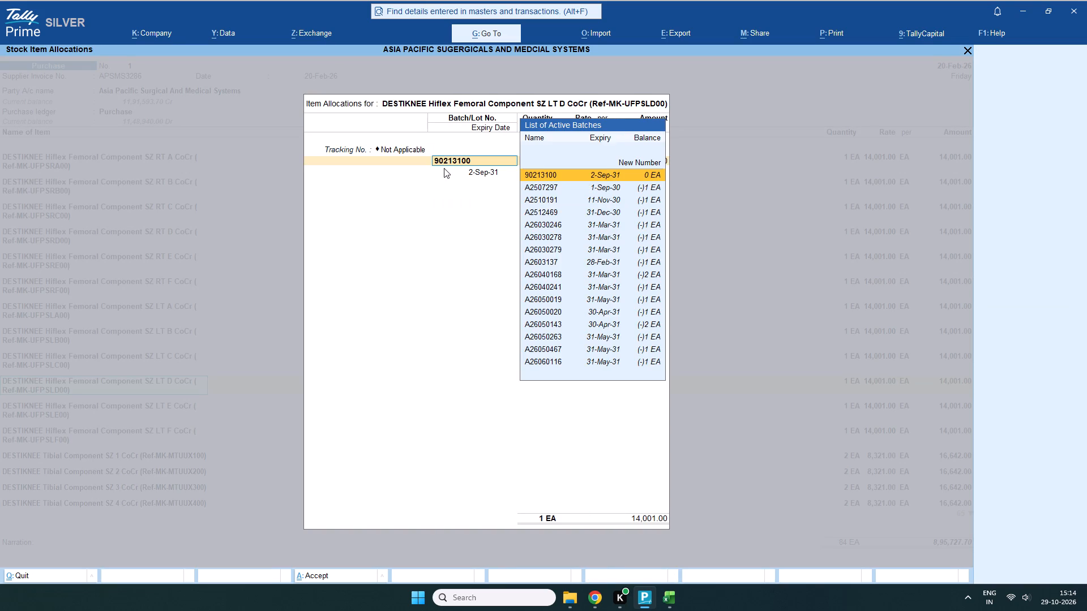
{"action": "key", "text": "Return"}
{"action": "key", "text": "Return"}
{"action": "key", "text": "Return"}
{"action": "key", "text": "Return"}
{"action": "key", "text": "Return"}
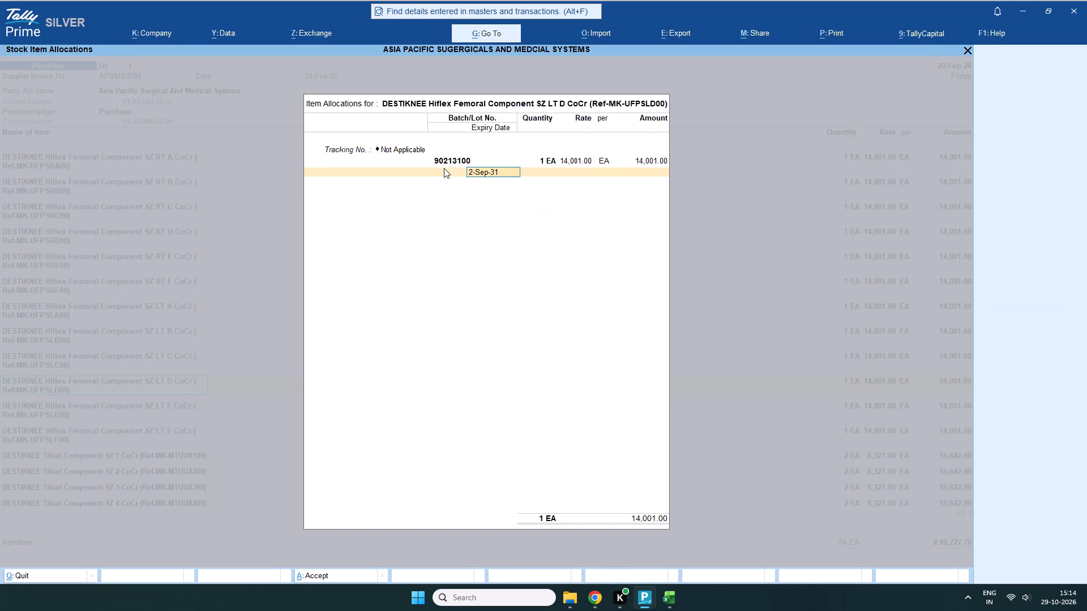
{"action": "key", "text": "Return"}
{"action": "key", "text": "Return"}
{"action": "key", "text": "Return"}
Set the tracking number of femoral component SZ LT E to Not Applicable and complete its allocation with existing batch 90213100.
{"action": "key", "text": "Return"}
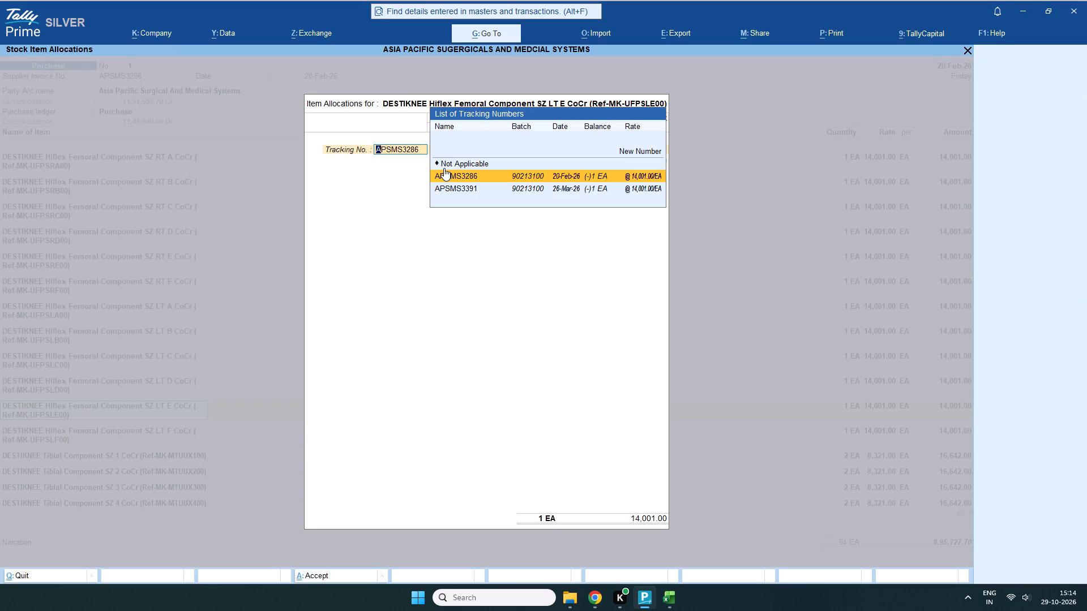
{"action": "scroll", "coordinate": [442, 168], "scroll_direction": "up", "scroll_amount": 1}
{"action": "key", "text": "Return"}
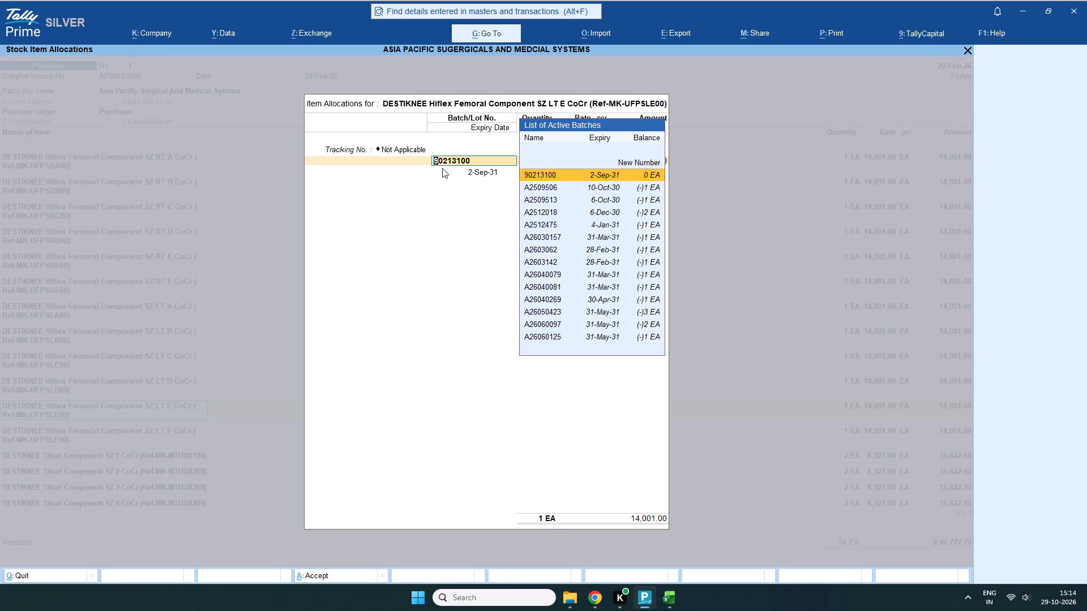
{"action": "key", "text": "Return"}
{"action": "key", "text": "Return"}
{"action": "key", "text": "Return"}
{"action": "key", "text": "Return"}
{"action": "key", "text": "Return"}
{"action": "key", "text": "Return"}
{"action": "key", "text": "Return"}
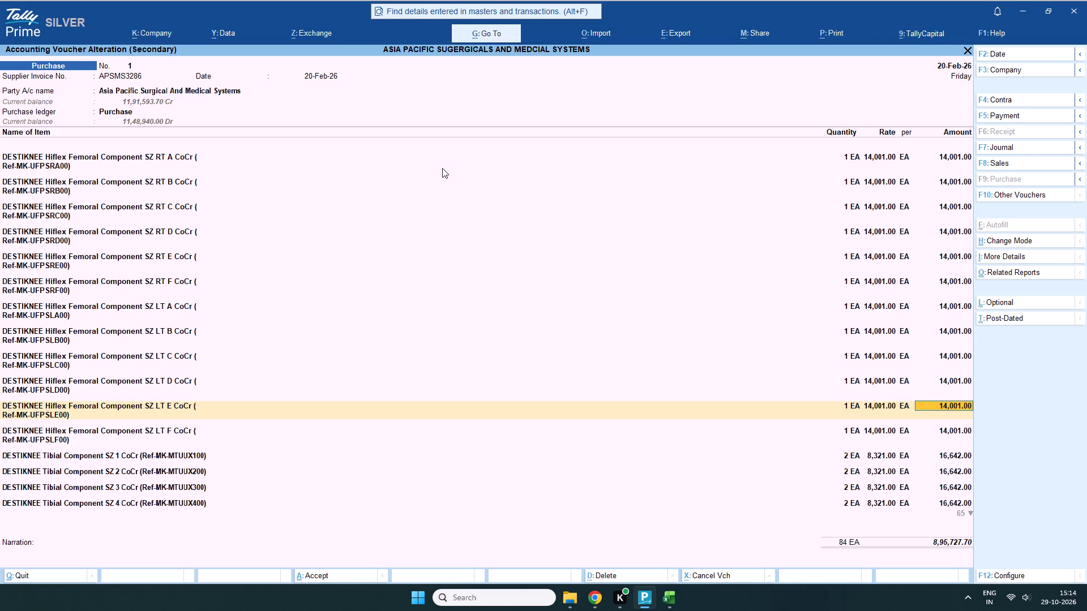
Reopen the item allocations of femoral component SZ LT E and check its tracking number, batch, quantity, rate and expiry entries.
{"action": "left_click", "coordinate": [162, 407]}
{"action": "key", "text": "Return"}
{"action": "key", "text": "Return"}
{"action": "key", "text": "Return"}
{"action": "key", "text": "Return"}
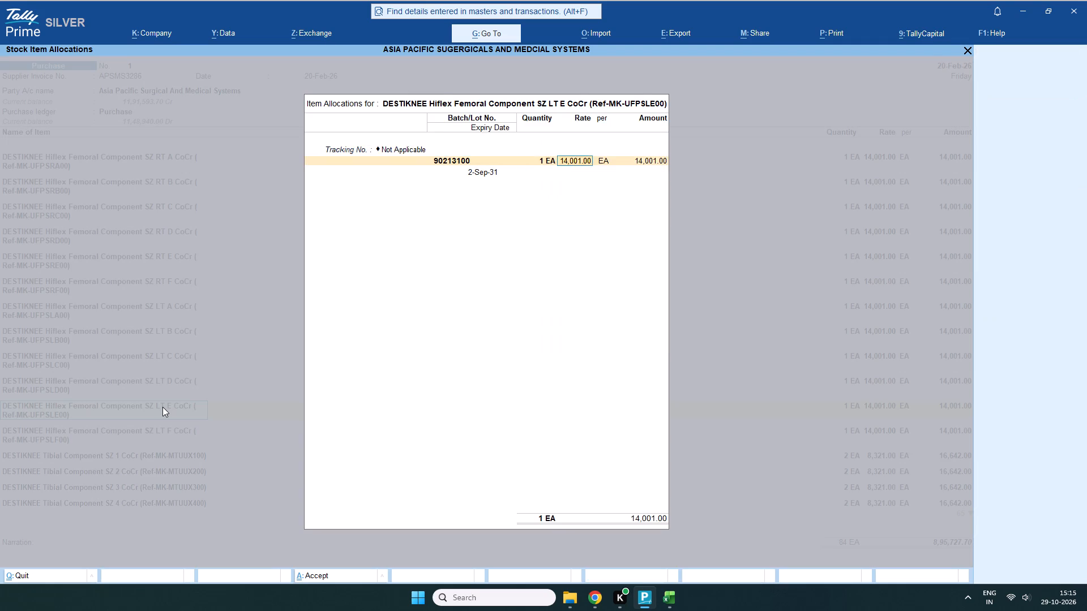
{"action": "key", "text": "Return"}
{"action": "key", "text": "Return"}
{"action": "key", "text": "Return"}
{"action": "key", "text": "Return"}
{"action": "key", "text": "Return"}
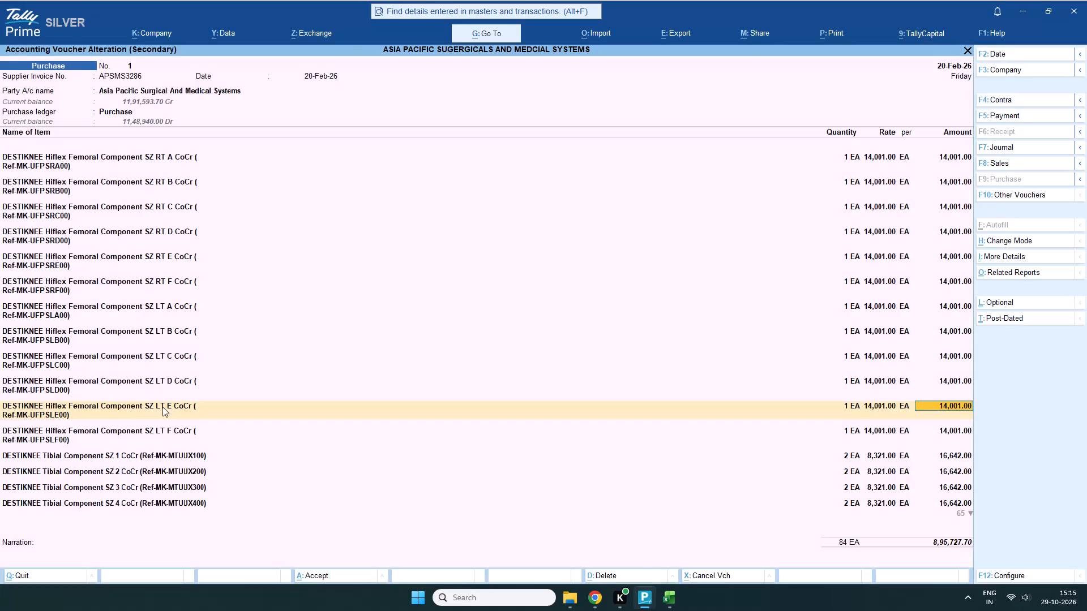
{"action": "key", "text": "Return"}
Set the tracking number of femoral component SZ LT F to Not Applicable and complete its allocation with existing batch 90213100.
{"action": "key", "text": "Return"}
{"action": "key", "text": "Return"}
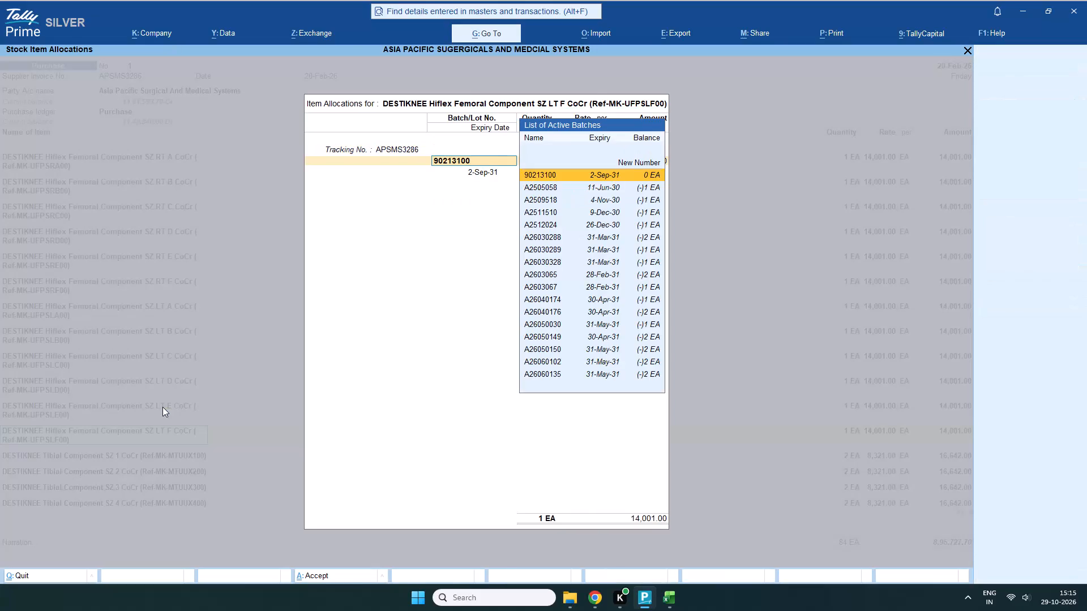
{"action": "left_click", "coordinate": [390, 152]}
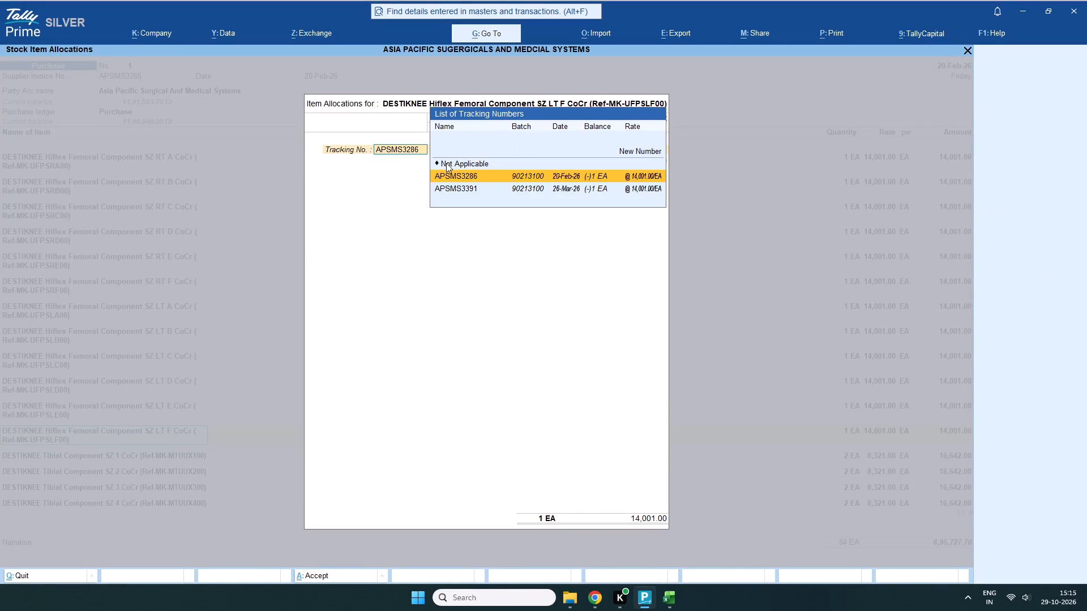
{"action": "left_click", "coordinate": [456, 166]}
{"action": "left_click", "coordinate": [456, 163]}
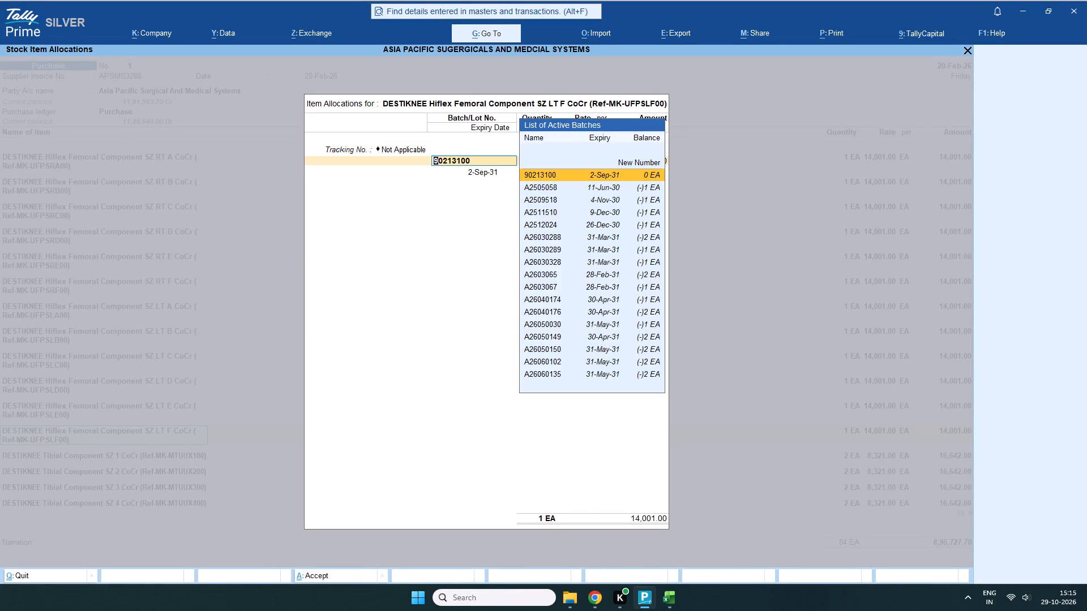
{"action": "key", "text": "Return"}
{"action": "key", "text": "Return"}
{"action": "key", "text": "Return"}
{"action": "key", "text": "Return"}
{"action": "key", "text": "Return"}
{"action": "key", "text": "Return"}
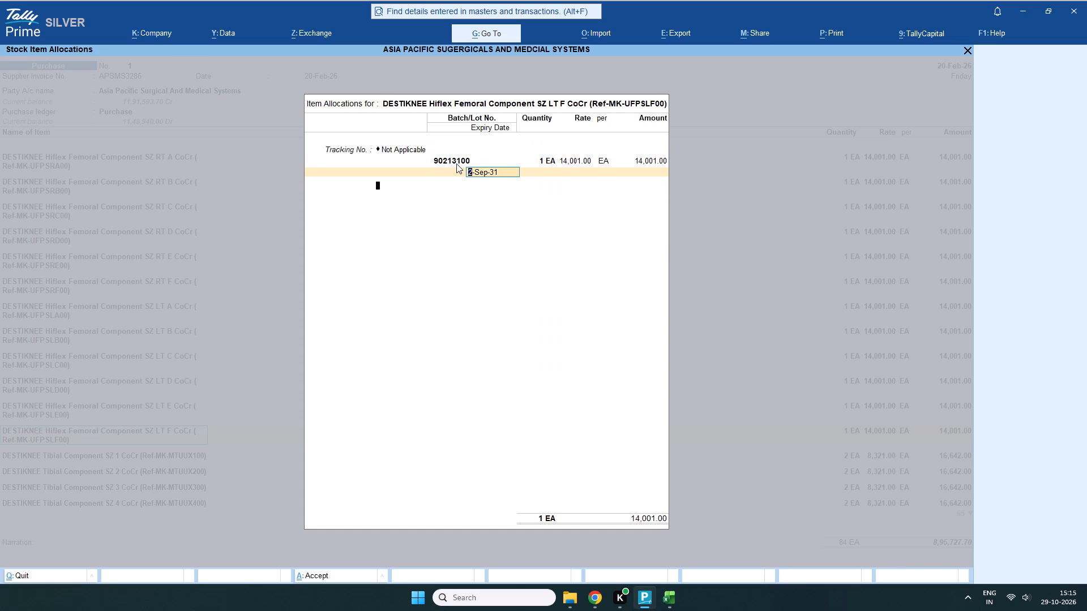
{"action": "key", "text": "Return"}
{"action": "key", "text": "Return"}
Set the tracking number of tibial component SZ 1 to Not Applicable and complete its allocation with existing batch 90213100.
{"action": "key", "text": "Return"}
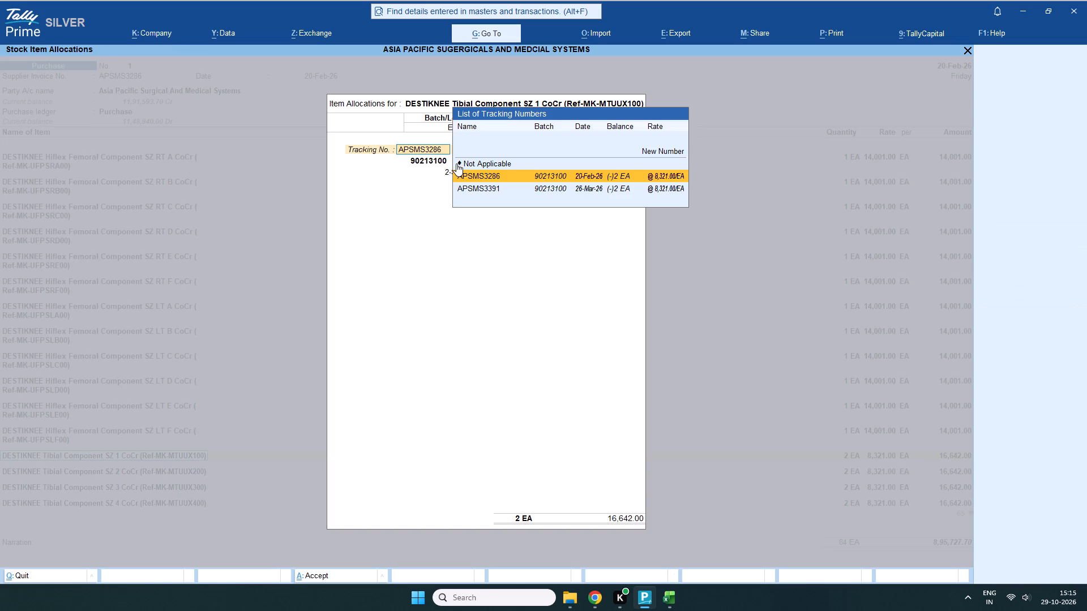
{"action": "scroll", "coordinate": [499, 169], "scroll_direction": "up", "scroll_amount": 1}
{"action": "left_click", "coordinate": [497, 166]}
{"action": "key", "text": "Return"}
{"action": "key", "text": "Return"}
{"action": "key", "text": "Return"}
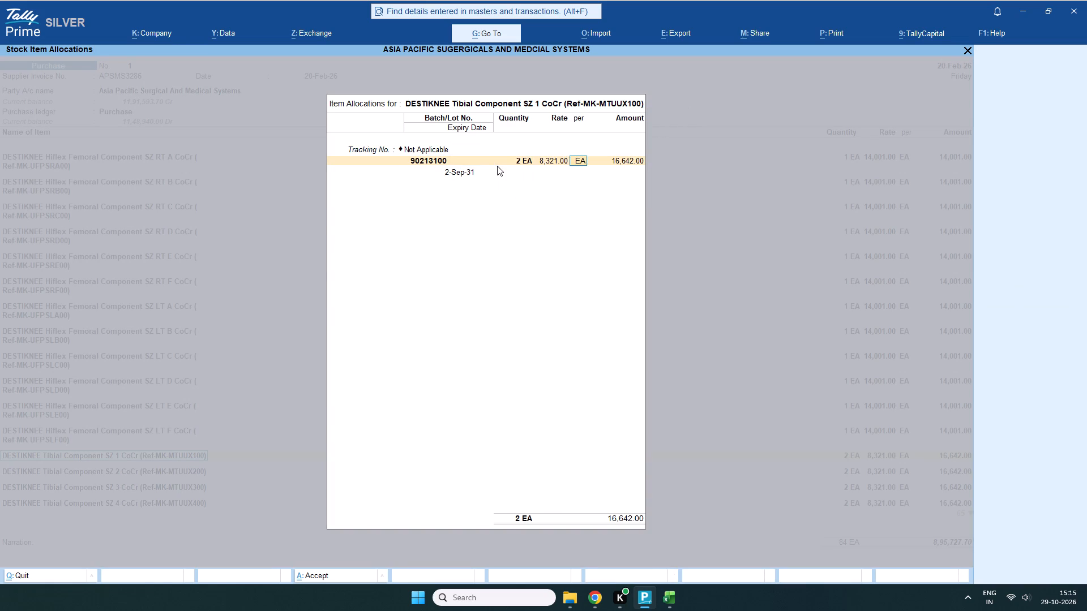
{"action": "key", "text": "Return"}
{"action": "key", "text": "Return"}
{"action": "key", "text": "Return"}
{"action": "key", "text": "Return"}
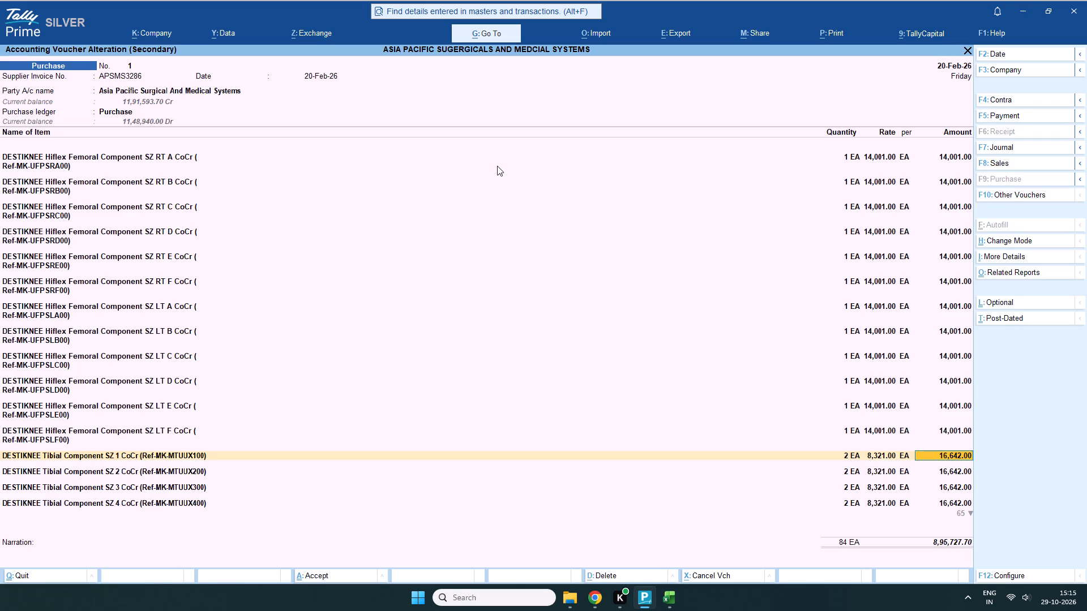
{"action": "key", "text": "Return"}
Set the tracking number of tibial component SZ 2 to Not Applicable and complete its allocation with existing batch 90213100.
{"action": "key", "text": "Return"}
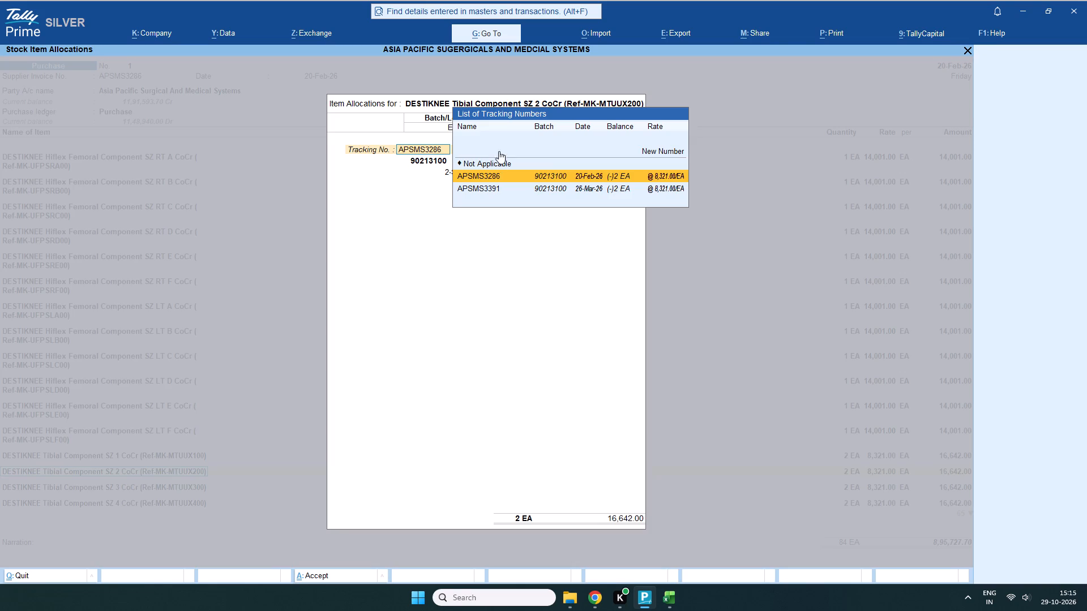
{"action": "scroll", "coordinate": [495, 149], "scroll_direction": "up", "scroll_amount": 1}
{"action": "key", "text": "Return"}
{"action": "key", "text": "Return"}
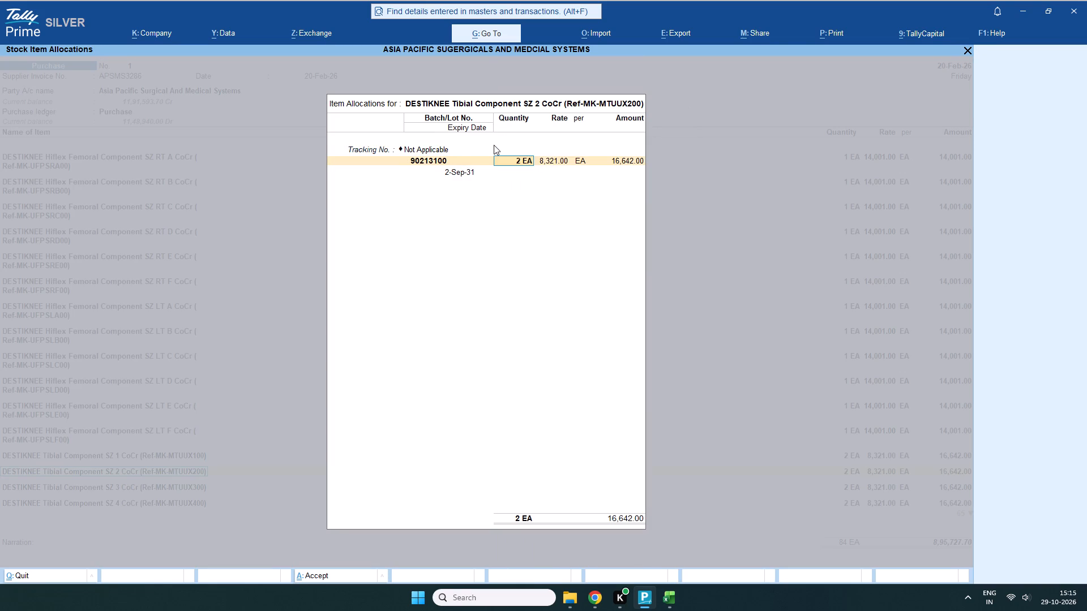
{"action": "key", "text": "Return"}
{"action": "key", "text": "Return"}
{"action": "key", "text": "Return"}
{"action": "key", "text": "Return"}
{"action": "key", "text": "Return"}
{"action": "key", "text": "Return"}
{"action": "key", "text": "Return"}
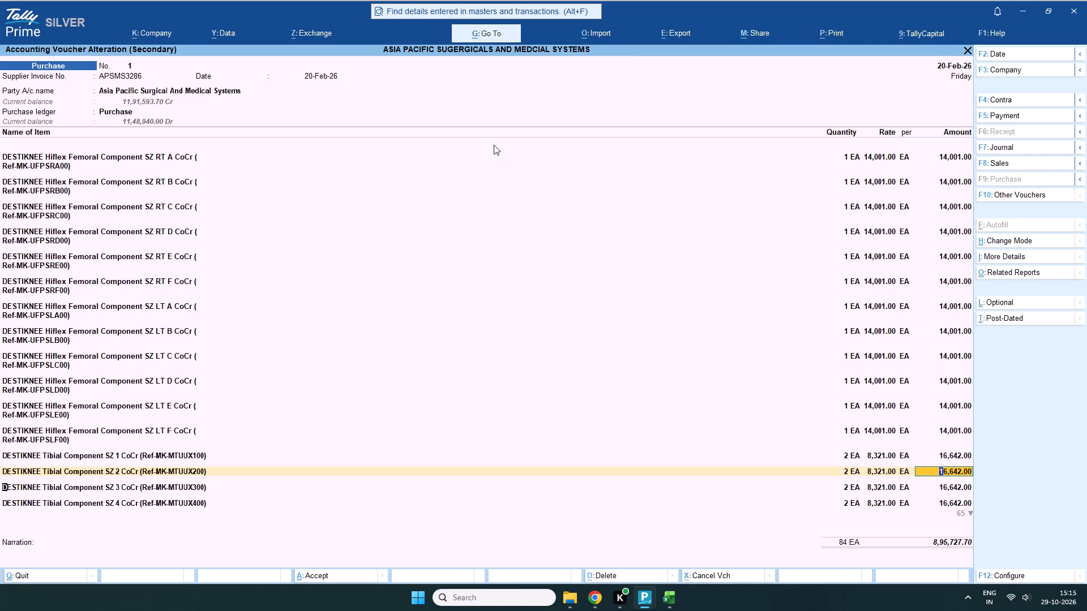
Set the tracking number of tibial component SZ 3 to Not Applicable and complete its allocation with existing batch 90213100.
{"action": "key", "text": "Return"}
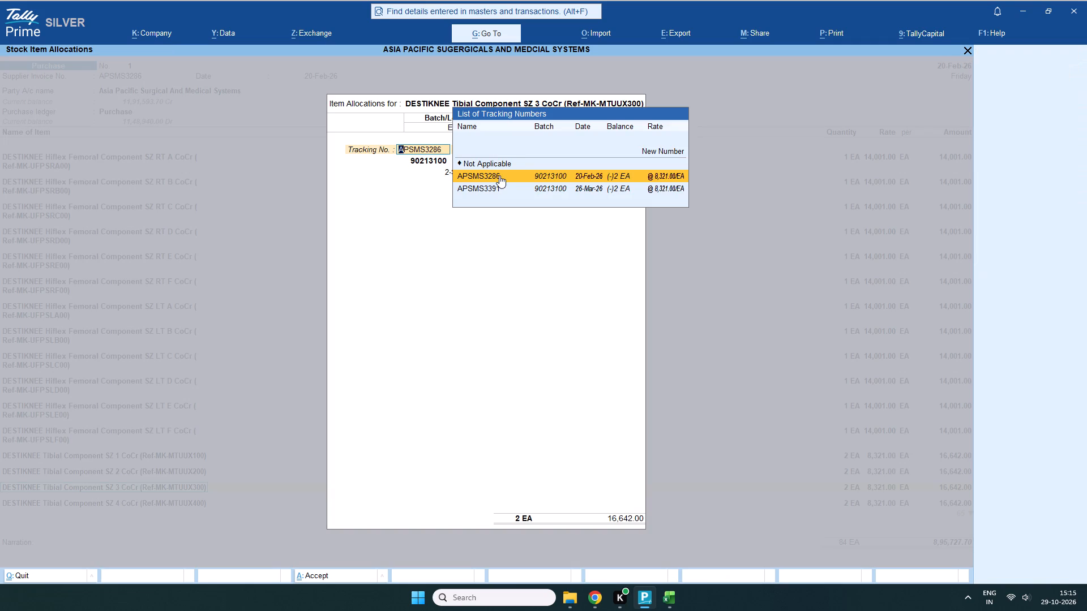
{"action": "scroll", "coordinate": [499, 174], "scroll_direction": "up", "scroll_amount": 1}
{"action": "key", "text": "Return"}
{"action": "key", "text": "Return"}
{"action": "key", "text": "Return"}
{"action": "key", "text": "Return"}
{"action": "key", "text": "Return"}
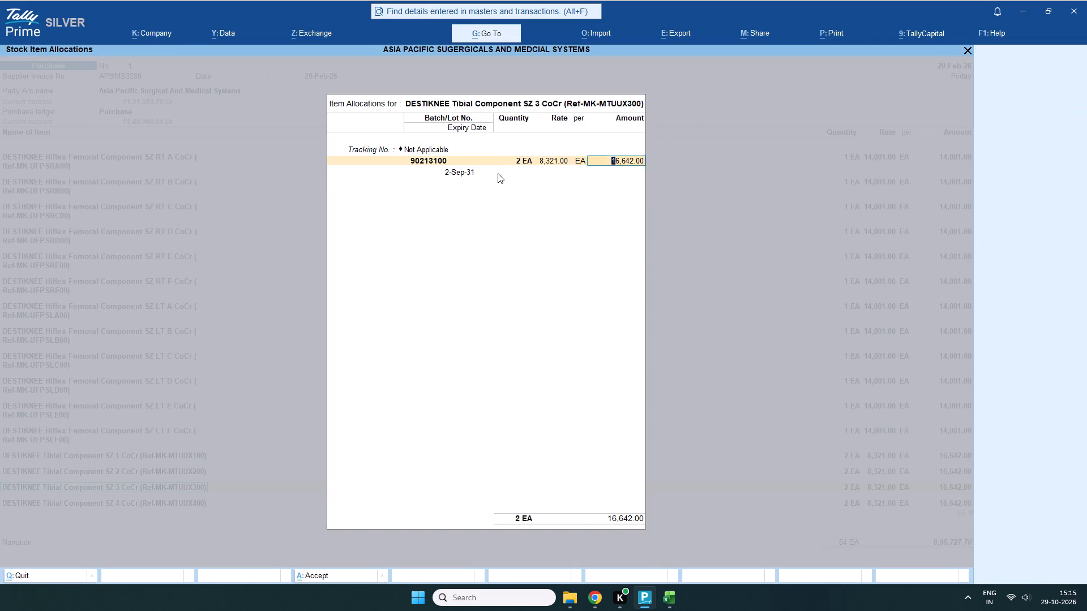
{"action": "key", "text": "Return"}
{"action": "key", "text": "Return"}
{"action": "key", "text": "Return"}
{"action": "key", "text": "Return"}
Set the tracking number of tibial component SZ 4 to Not Applicable and complete its allocation with existing batch 90213100.
{"action": "key", "text": "Return"}
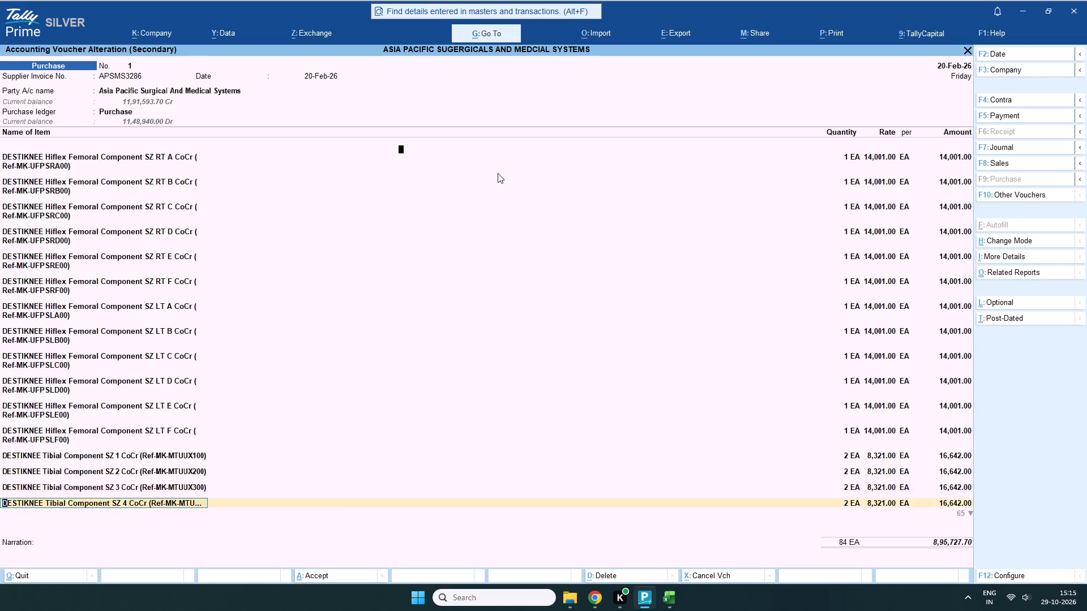
{"action": "scroll", "coordinate": [497, 172], "scroll_direction": "up", "scroll_amount": 1}
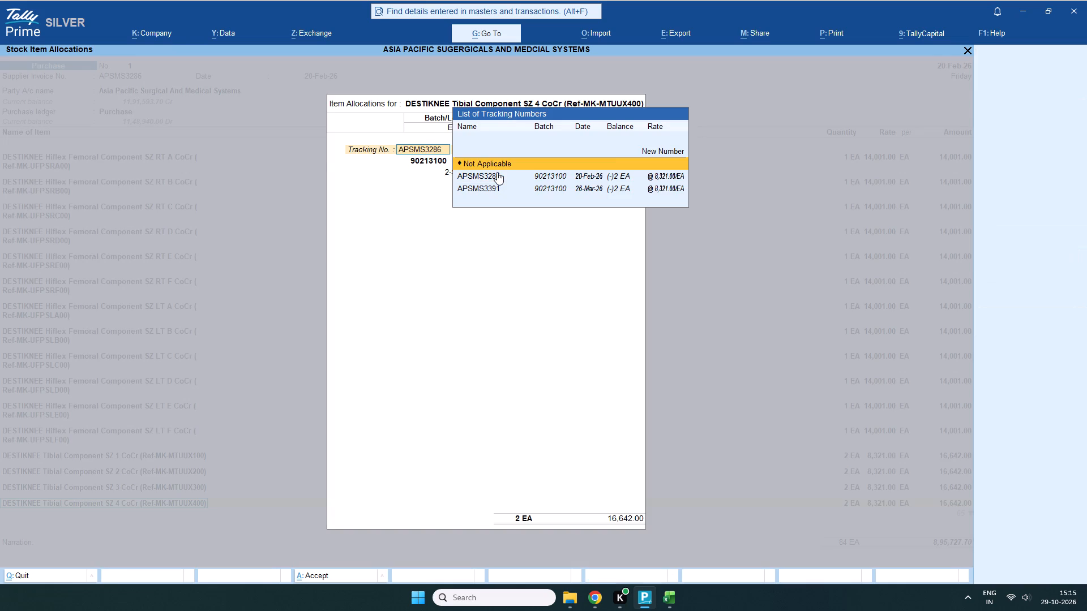
{"action": "key", "text": "Return"}
{"action": "key", "text": "Return"}
{"action": "key", "text": "Return"}
{"action": "key", "text": "Return"}
{"action": "key", "text": "Return"}
{"action": "key", "text": "Return"}
{"action": "key", "text": "Return"}
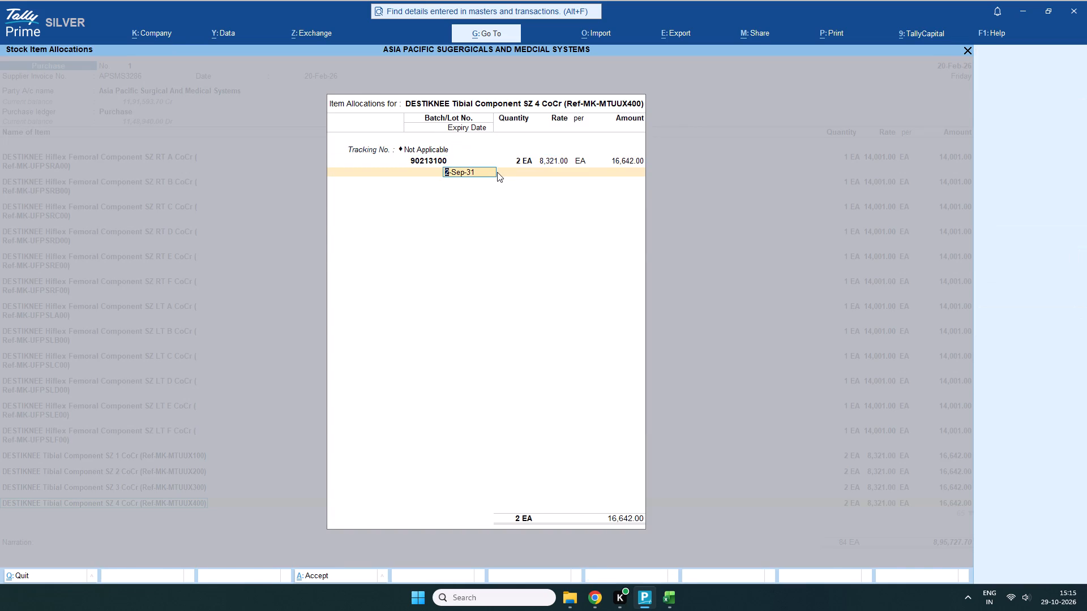
{"action": "key", "text": "Return"}
{"action": "key", "text": "Return"}
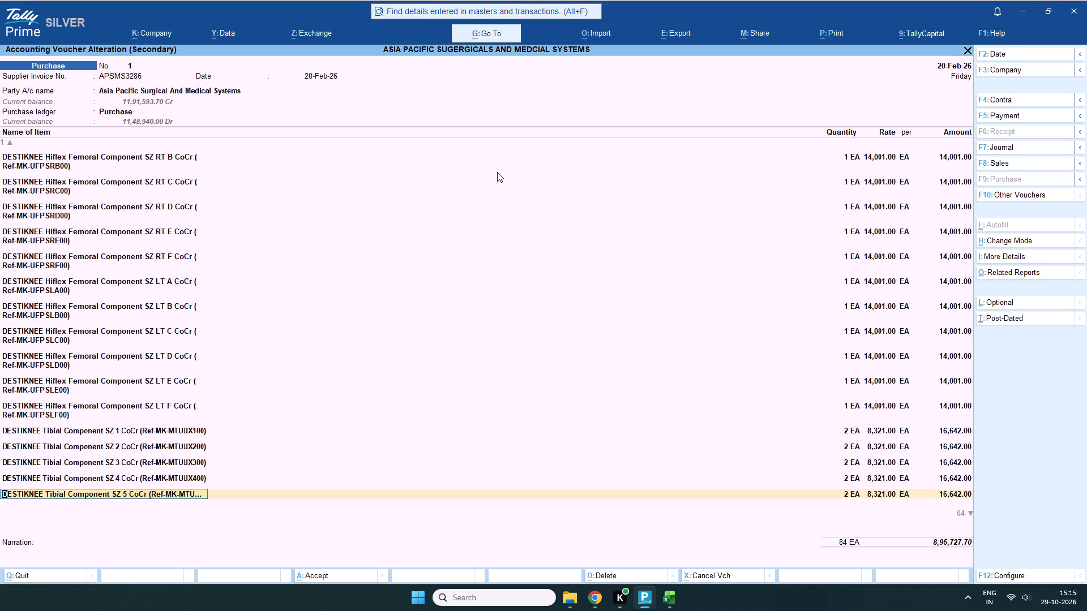
Set the tracking number of tibial component SZ 5 to Not Applicable and complete its allocation with existing batch 90213100.
{"action": "key", "text": "Return"}
{"action": "scroll", "coordinate": [495, 171], "scroll_direction": "up", "scroll_amount": 2}
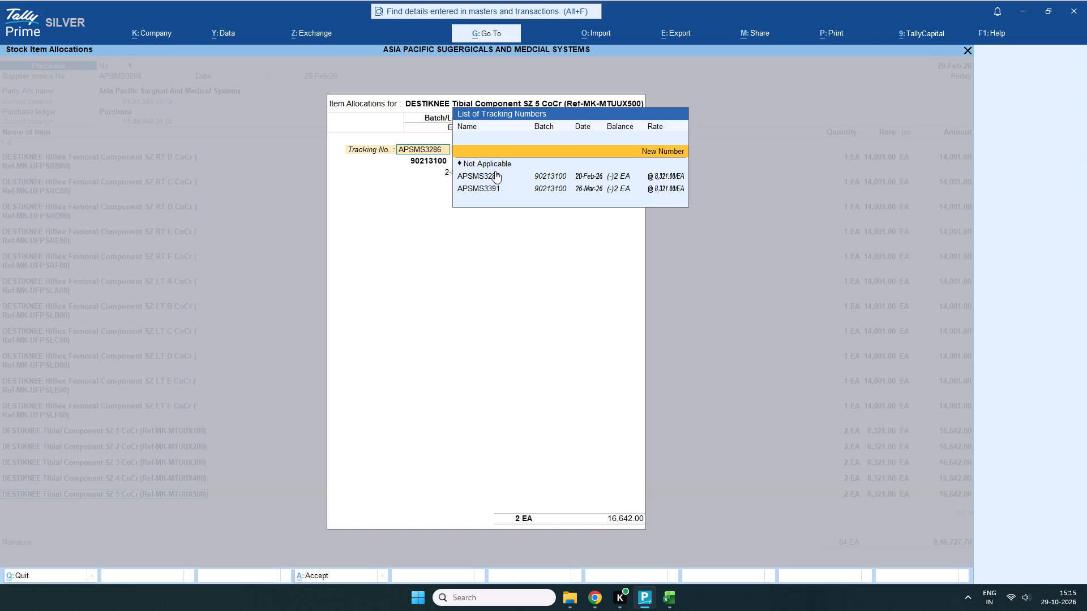
{"action": "scroll", "coordinate": [494, 169], "scroll_direction": "down", "scroll_amount": 1}
{"action": "key", "text": "Return"}
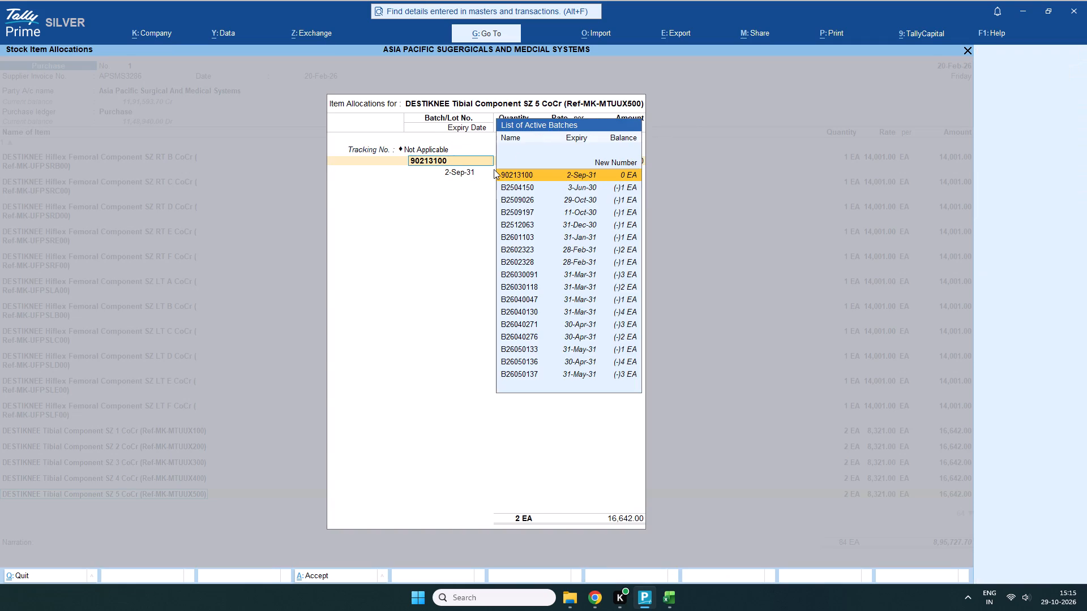
{"action": "key", "text": "Return"}
{"action": "key", "text": "Return"}
{"action": "key", "text": "Return"}
{"action": "key", "text": "Return"}
{"action": "key", "text": "Return"}
{"action": "key", "text": "Return"}
{"action": "key", "text": "Return"}
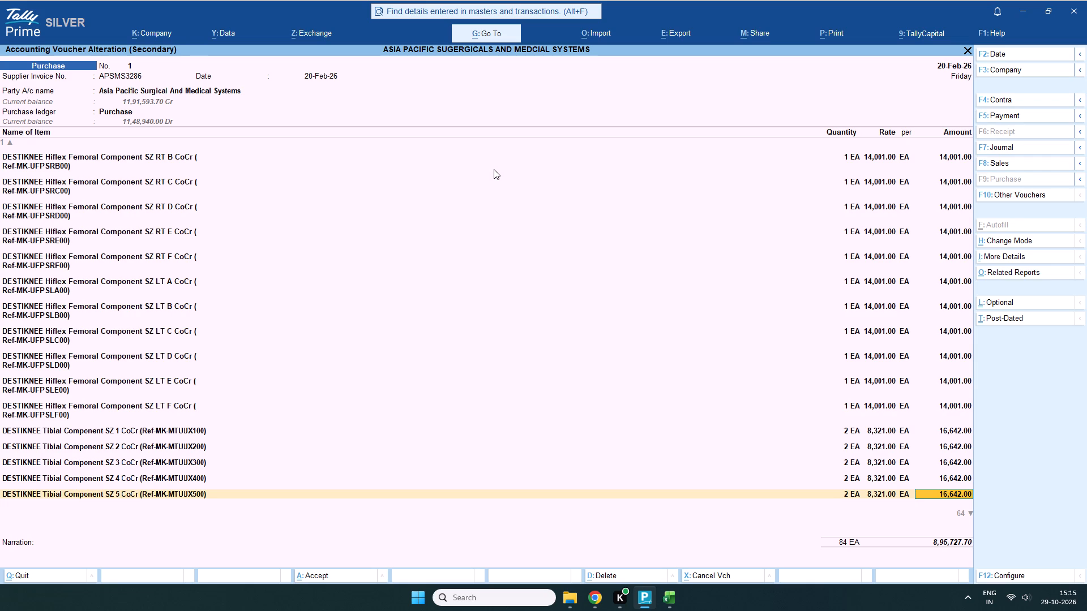
{"action": "key", "text": "Return"}
Set the tracking number of tibial component SZ 6 to Not Applicable and complete its allocation with existing batch 90213100.
{"action": "key", "text": "Return"}
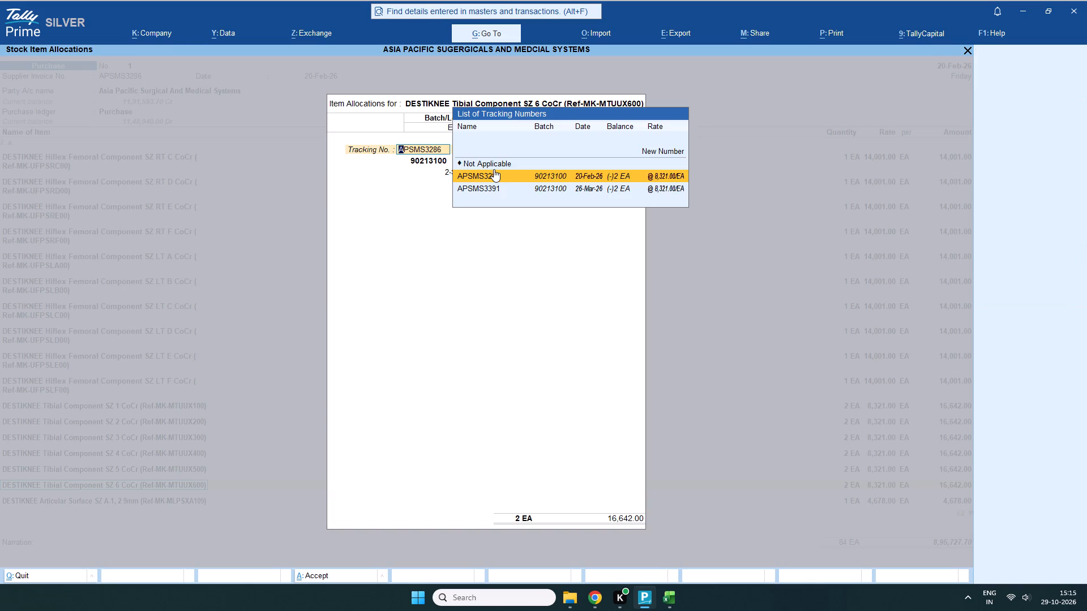
{"action": "scroll", "coordinate": [494, 169], "scroll_direction": "up", "scroll_amount": 1}
{"action": "key", "text": "Return"}
{"action": "key", "text": "Return"}
{"action": "key", "text": "Return"}
{"action": "key", "text": "Return"}
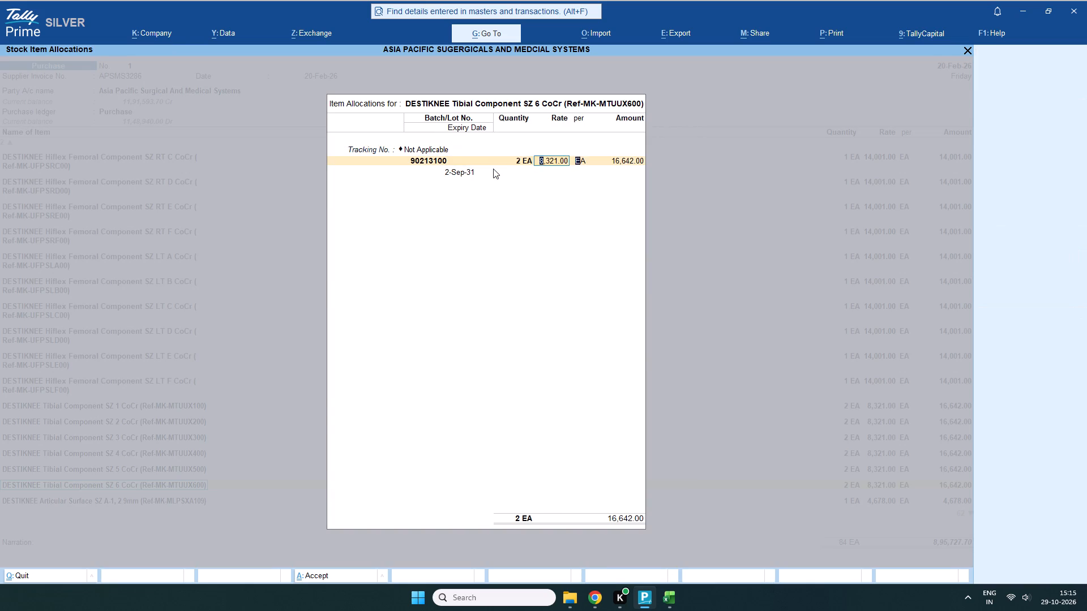
{"action": "key", "text": "Return"}
{"action": "key", "text": "Return"}
{"action": "key", "text": "Return"}
{"action": "key", "text": "Return"}
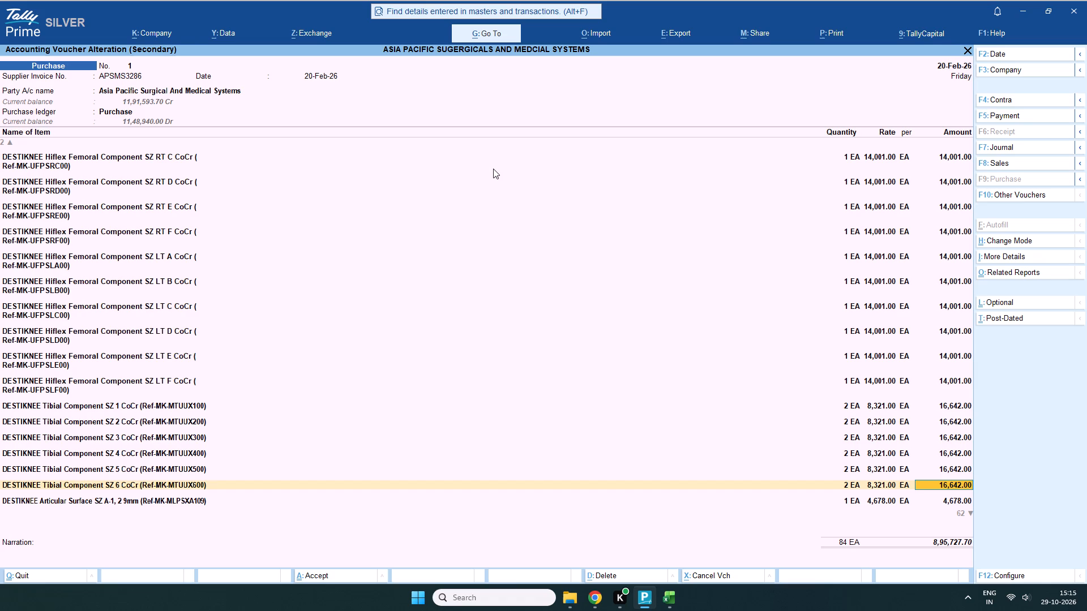
Set the tracking number of articular surface SZ A-1, 2 9mm to Not Applicable and complete its allocation with existing batch 90213100.
{"action": "key", "text": "Return"}
{"action": "key", "text": "Return"}
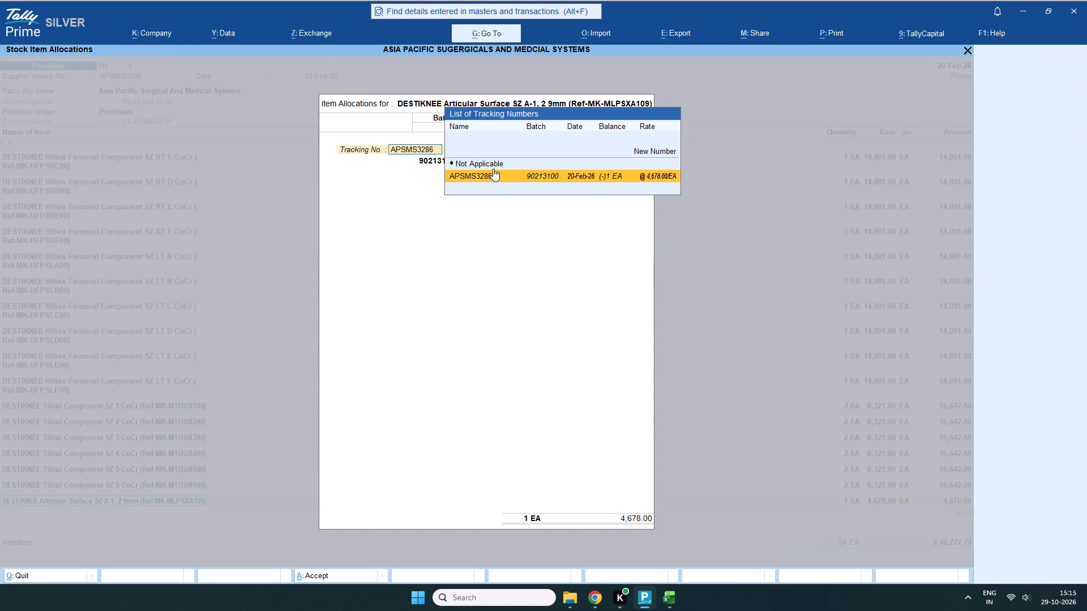
{"action": "scroll", "coordinate": [493, 169], "scroll_direction": "up", "scroll_amount": 1}
{"action": "key", "text": "Return"}
{"action": "key", "text": "Return"}
{"action": "key", "text": "Return"}
{"action": "key", "text": "Return"}
{"action": "key", "text": "Return"}
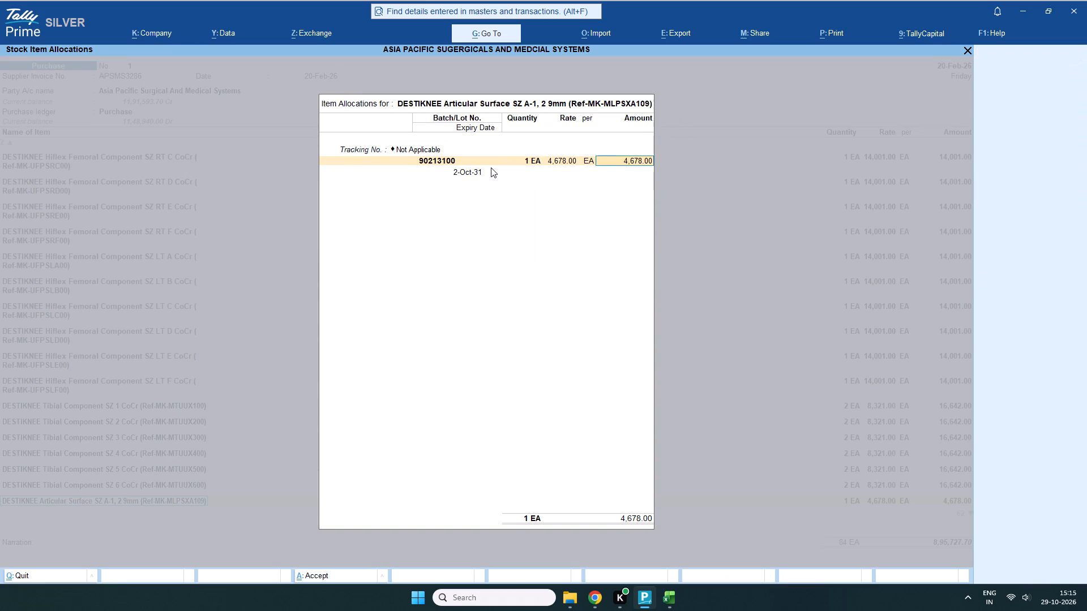
{"action": "key", "text": "Return"}
{"action": "key", "text": "Return"}
{"action": "key", "text": "Return"}
{"action": "key", "text": "Return"}
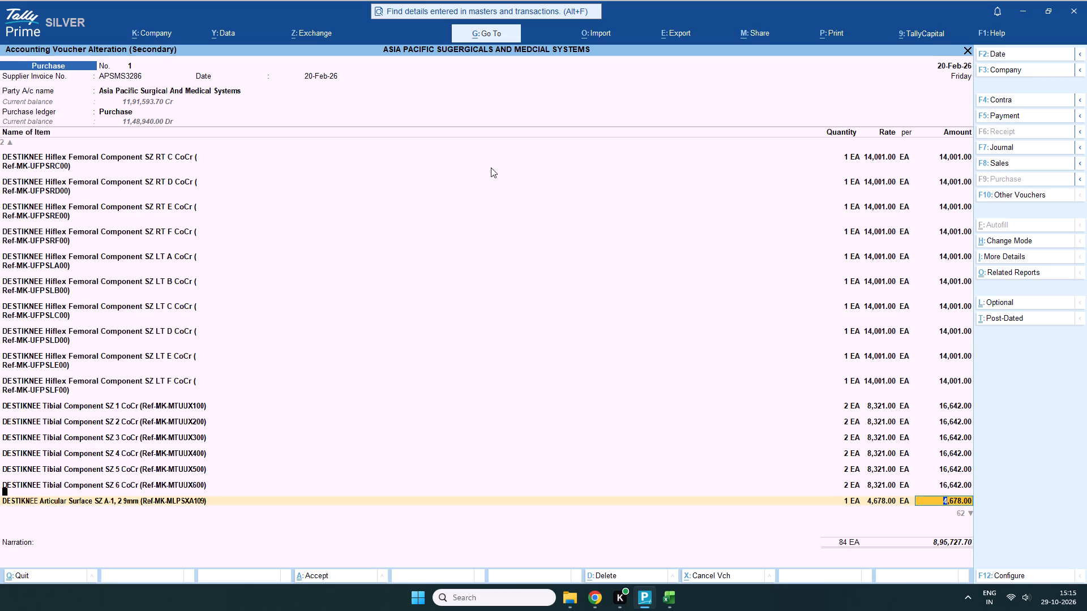
Set the tracking number of articular surface SZ A-1, 2 11mm to Not Applicable and complete its allocation with existing batch 90213100.
{"action": "key", "text": "Return"}
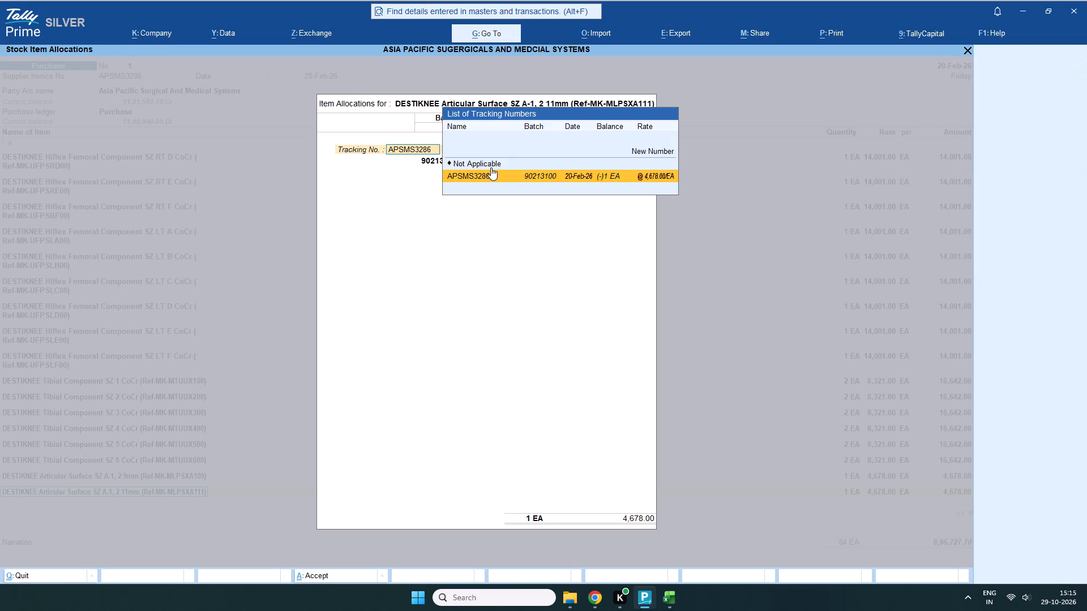
{"action": "scroll", "coordinate": [491, 167], "scroll_direction": "up", "scroll_amount": 2}
{"action": "scroll", "coordinate": [491, 167], "scroll_direction": "down", "scroll_amount": 1}
{"action": "key", "text": "Return"}
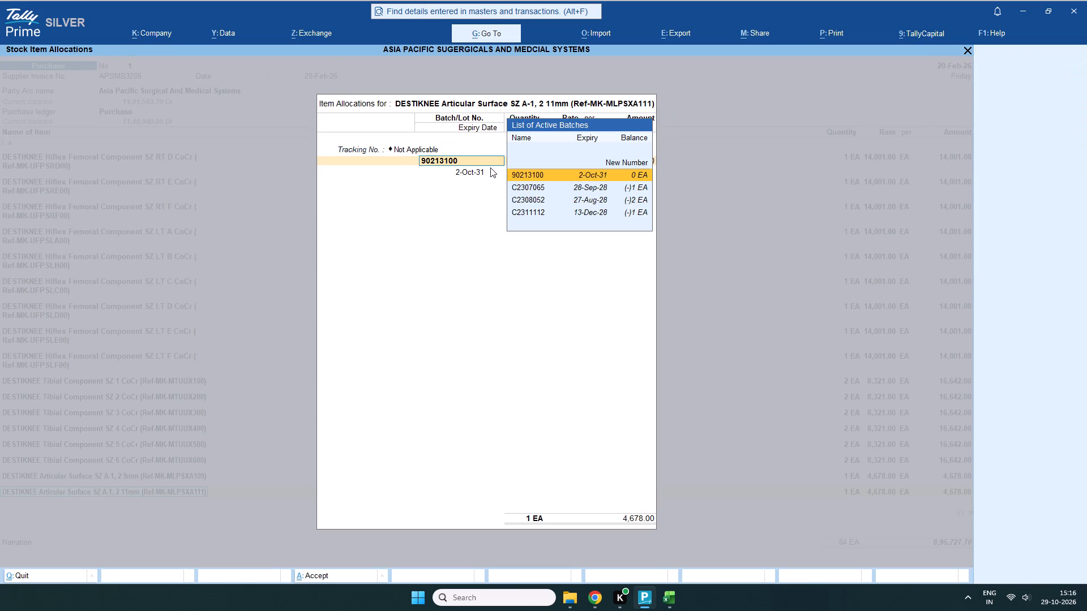
{"action": "key", "text": "Return"}
{"action": "key", "text": "Return"}
{"action": "key", "text": "Return"}
{"action": "key", "text": "Return"}
{"action": "key", "text": "Return"}
{"action": "key", "text": "Return"}
{"action": "key", "text": "Return"}
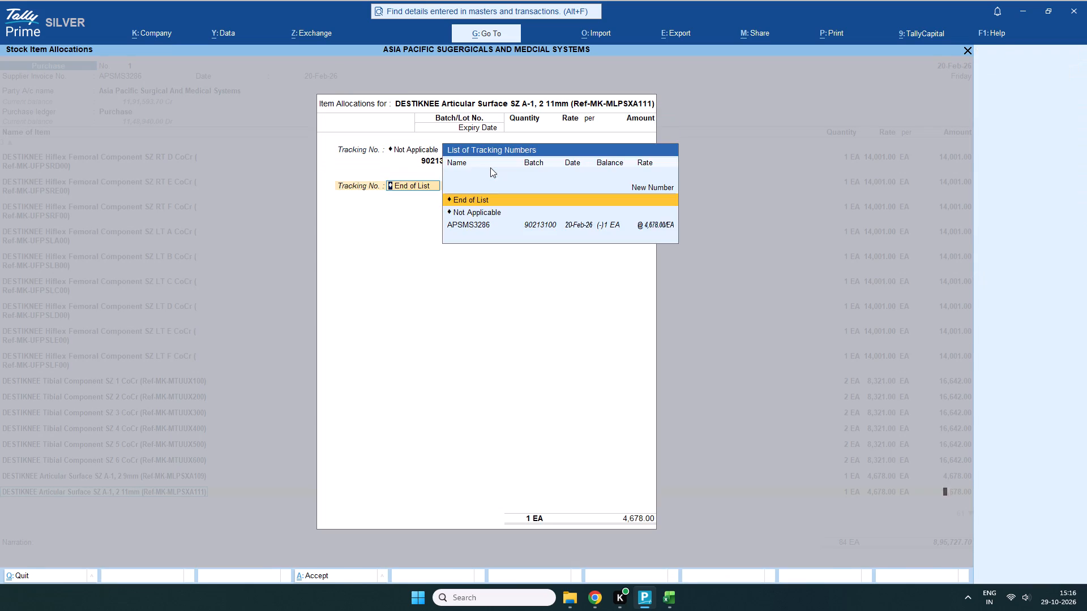
{"action": "key", "text": "Return"}
Set the tracking number of articular surface SZ A-1, 2 14mm to Not Applicable and complete its allocation with existing batch 90213100.
{"action": "key", "text": "Return"}
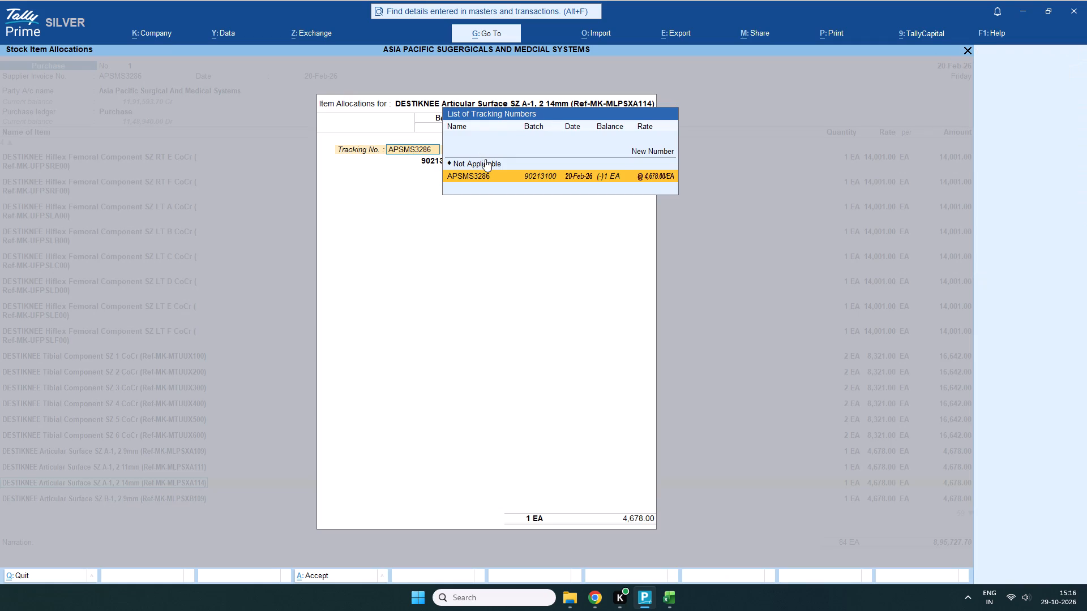
{"action": "scroll", "coordinate": [487, 161], "scroll_direction": "up", "scroll_amount": 1}
{"action": "key", "text": "Return"}
{"action": "key", "text": "Return"}
{"action": "key", "text": "Return"}
{"action": "key", "text": "Return"}
{"action": "key", "text": "Return"}
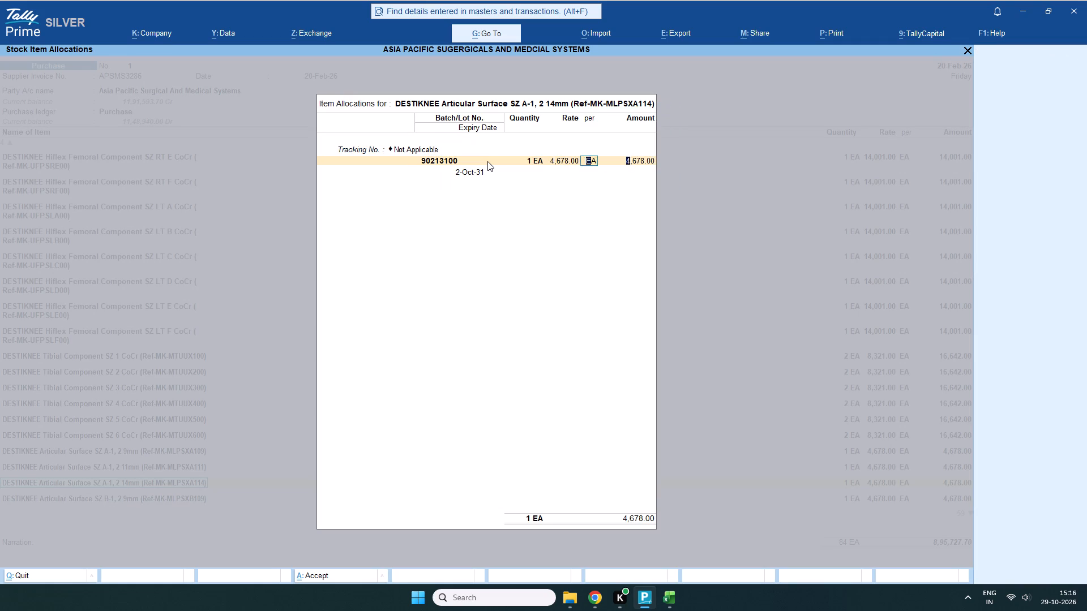
{"action": "key", "text": "Return"}
{"action": "key", "text": "Return"}
{"action": "key", "text": "Return"}
{"action": "key", "text": "Return"}
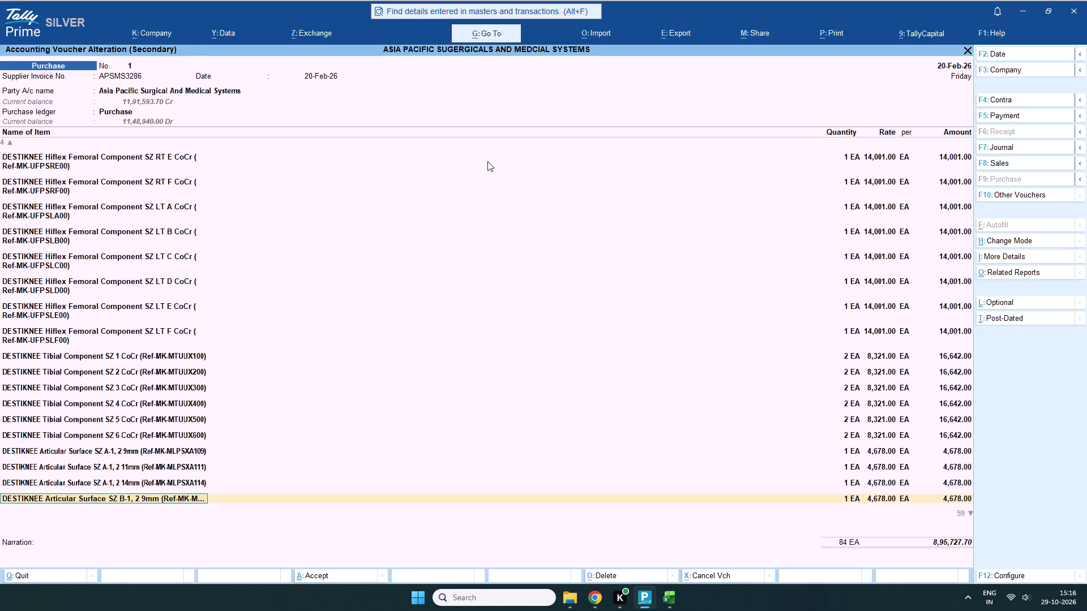
Set the tracking number of articular surface SZ B-1, 2 9mm to Not Applicable and complete its allocation with existing batch 90213100.
{"action": "key", "text": "Return"}
{"action": "scroll", "coordinate": [487, 161], "scroll_direction": "up", "scroll_amount": 1}
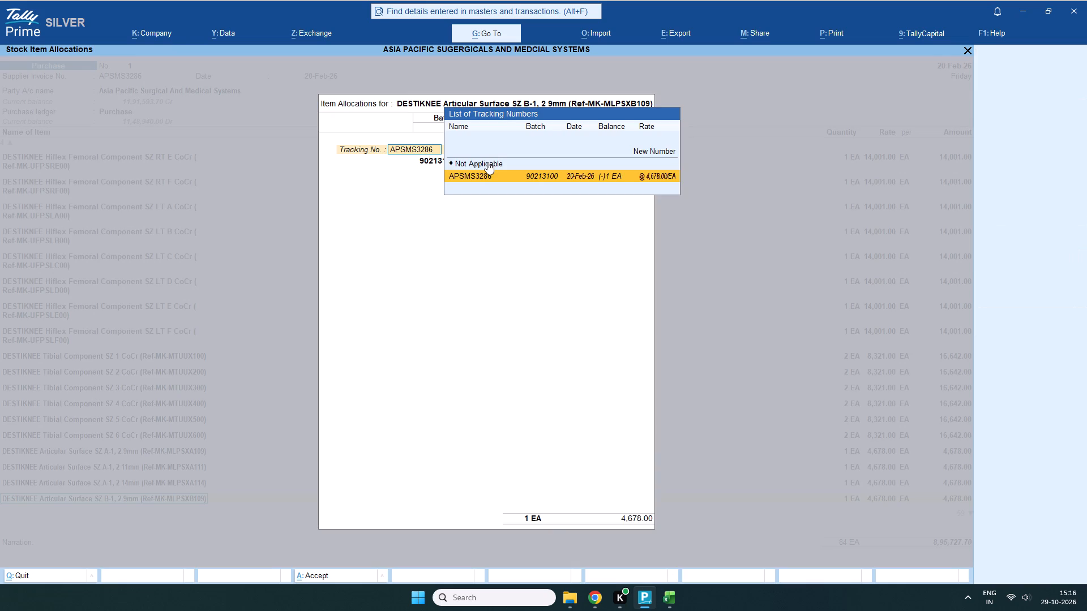
{"action": "key", "text": "Return"}
{"action": "key", "text": "Return"}
{"action": "key", "text": "Return"}
{"action": "key", "text": "Return"}
{"action": "key", "text": "Return"}
{"action": "key", "text": "Return"}
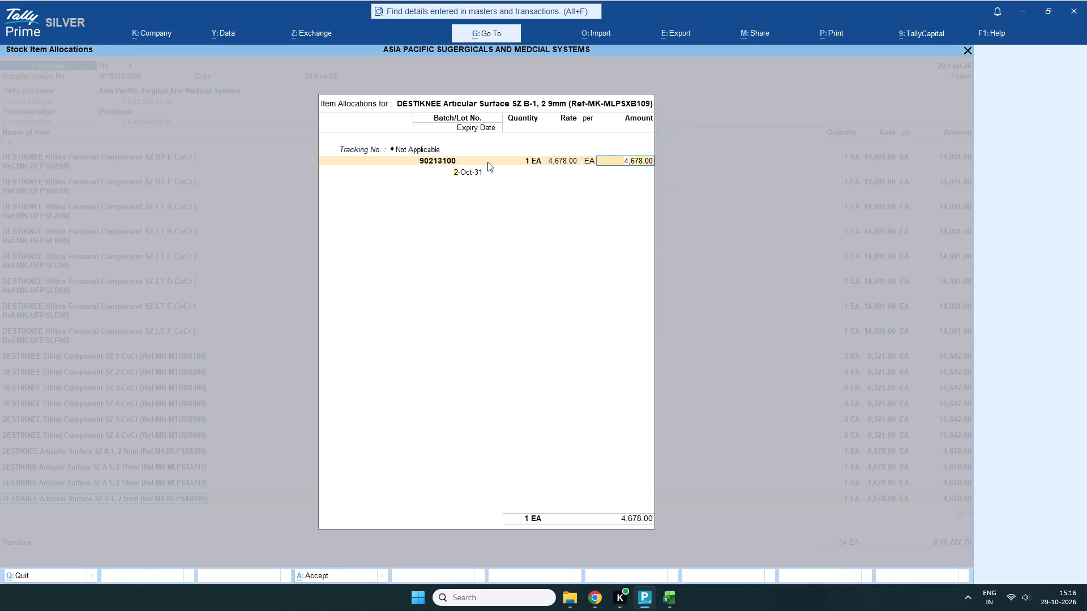
{"action": "key", "text": "Return"}
{"action": "key", "text": "Return"}
{"action": "key", "text": "Return"}
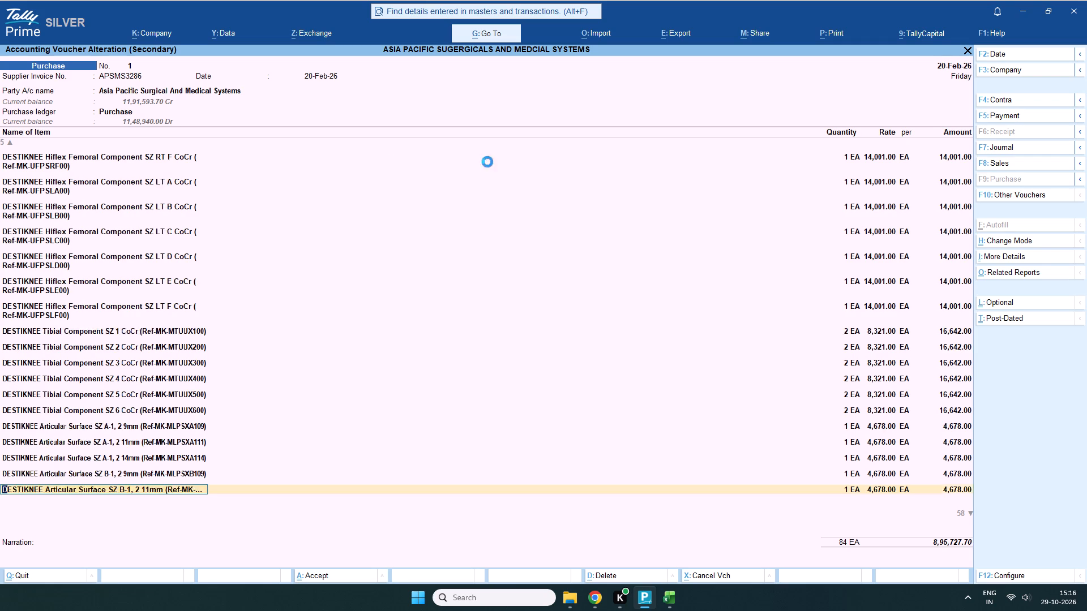
Set the tracking number of articular surface SZ B-1, 2 11mm to Not Applicable and complete its allocation with existing batch 90213100.
{"action": "key", "text": "Return"}
{"action": "scroll", "coordinate": [487, 162], "scroll_direction": "up", "scroll_amount": 1}
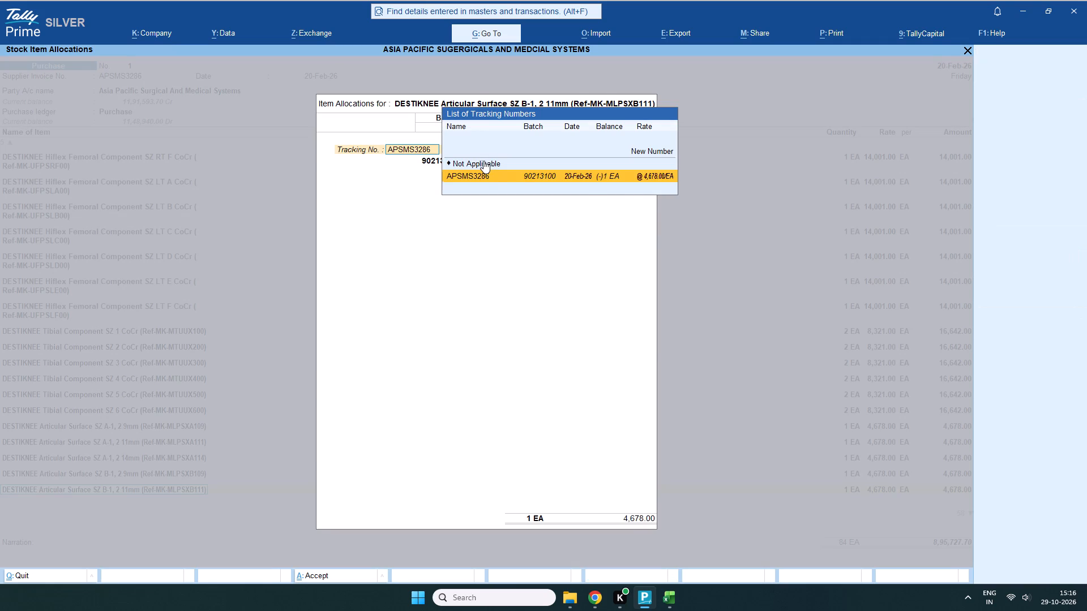
{"action": "key", "text": "Return"}
{"action": "key", "text": "Return"}
{"action": "key", "text": "Return"}
{"action": "key", "text": "Return"}
{"action": "key", "text": "Return"}
{"action": "key", "text": "Return"}
{"action": "key", "text": "Return"}
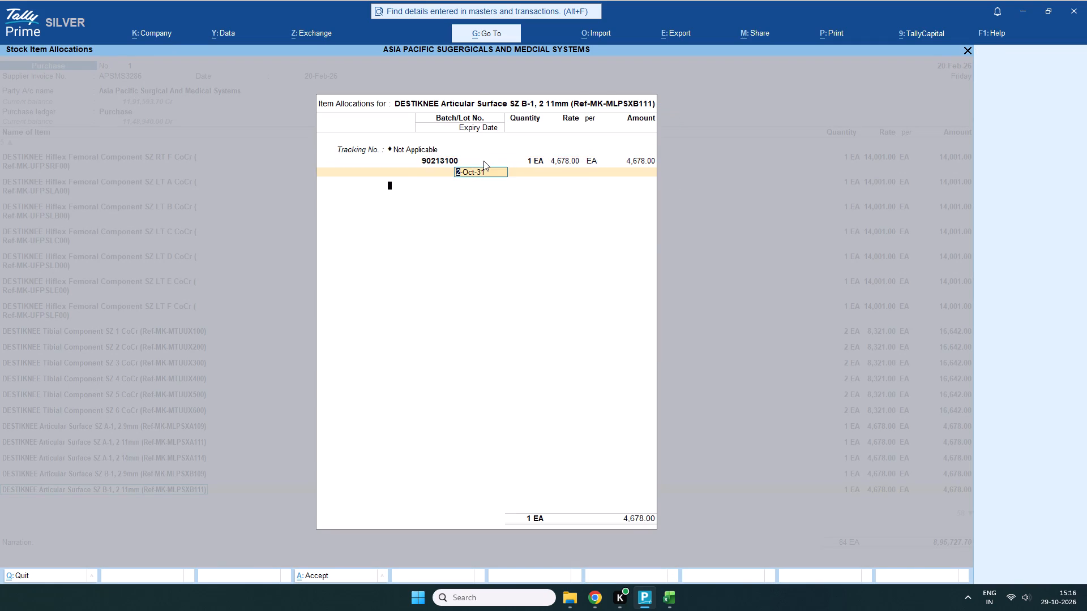
{"action": "key", "text": "Return"}
{"action": "key", "text": "Return"}
Set the tracking number of articular surface SZ B-1, 2 14mm to Not Applicable and complete its allocation with existing batch 90213100.
{"action": "key", "text": "Return"}
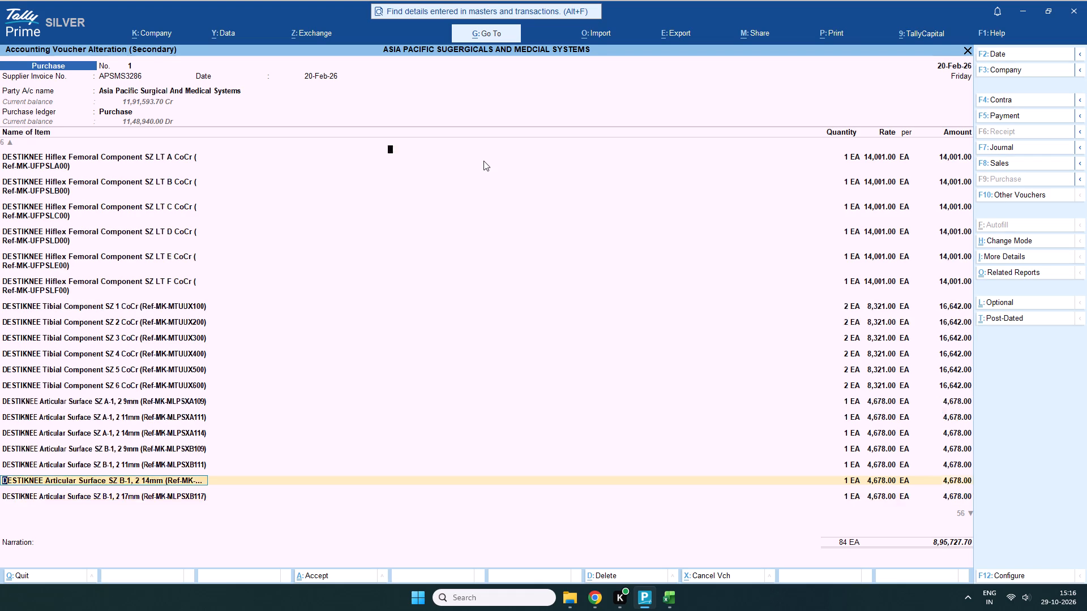
{"action": "scroll", "coordinate": [483, 155], "scroll_direction": "up", "scroll_amount": 1}
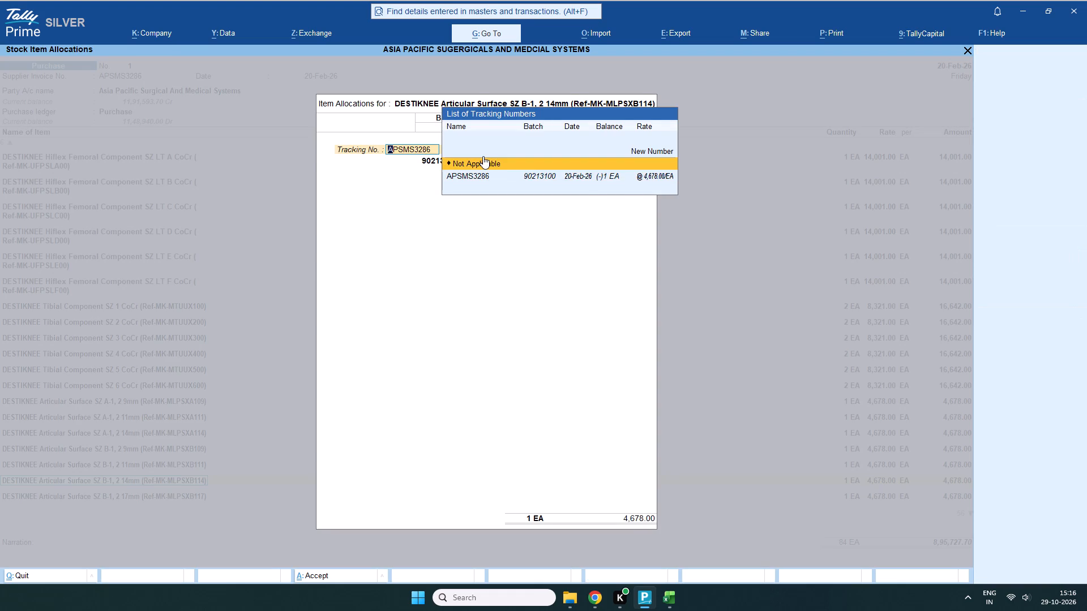
{"action": "key", "text": "Return"}
{"action": "key", "text": "Return"}
{"action": "key", "text": "Return"}
{"action": "key", "text": "Return"}
{"action": "key", "text": "Return"}
{"action": "key", "text": "Return"}
{"action": "key", "text": "Return"}
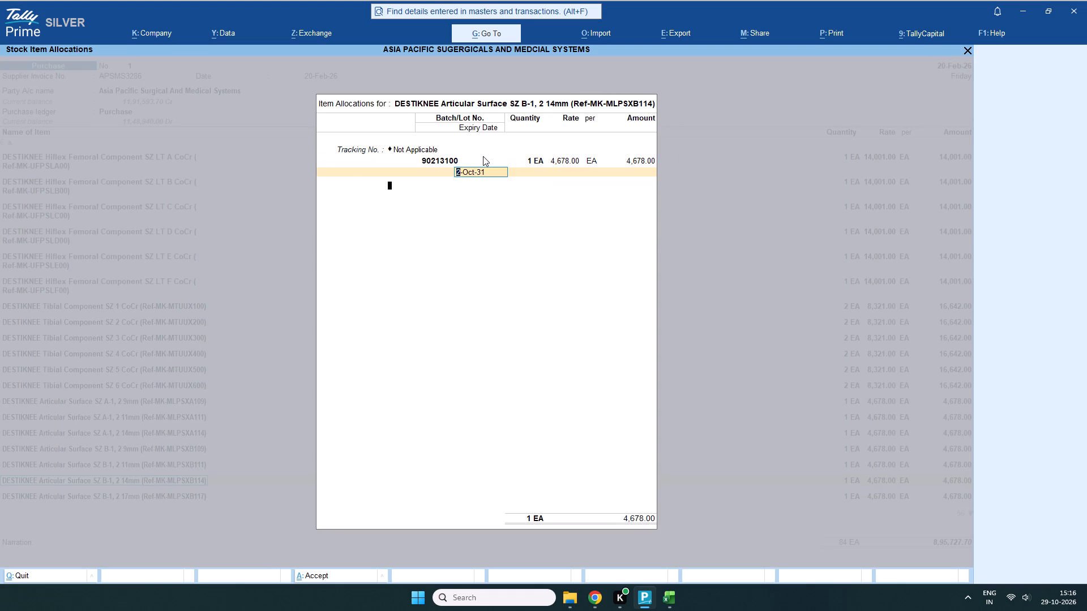
{"action": "key", "text": "Return"}
{"action": "key", "text": "Return"}
Set the tracking number of articular surface SZ B-1, 2 17mm to Not Applicable and complete its allocation with existing batch 90213100.
{"action": "key", "text": "Return"}
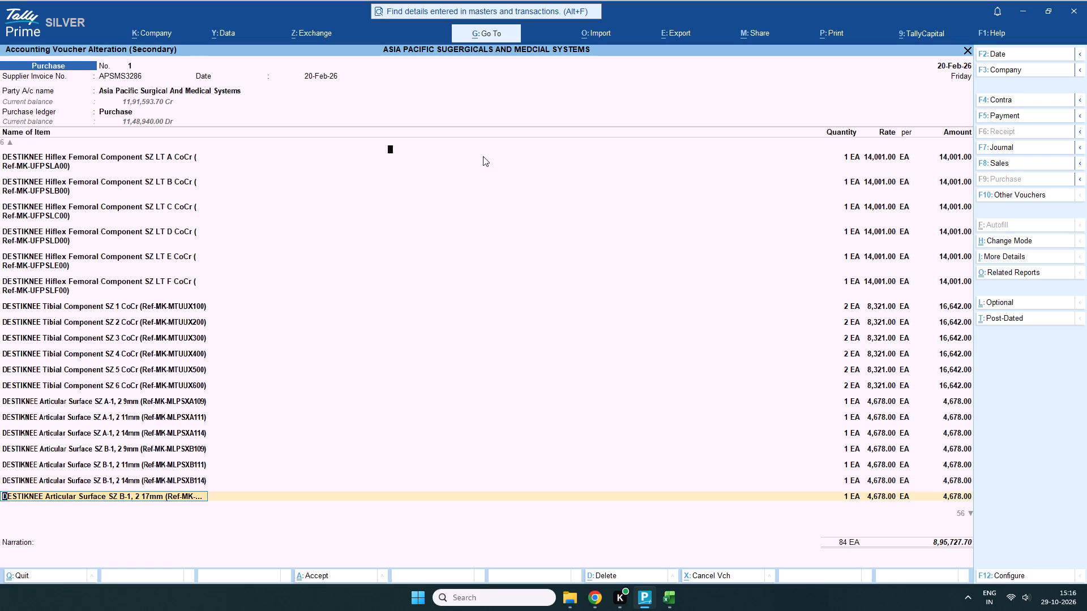
{"action": "scroll", "coordinate": [484, 167], "scroll_direction": "up", "scroll_amount": 1}
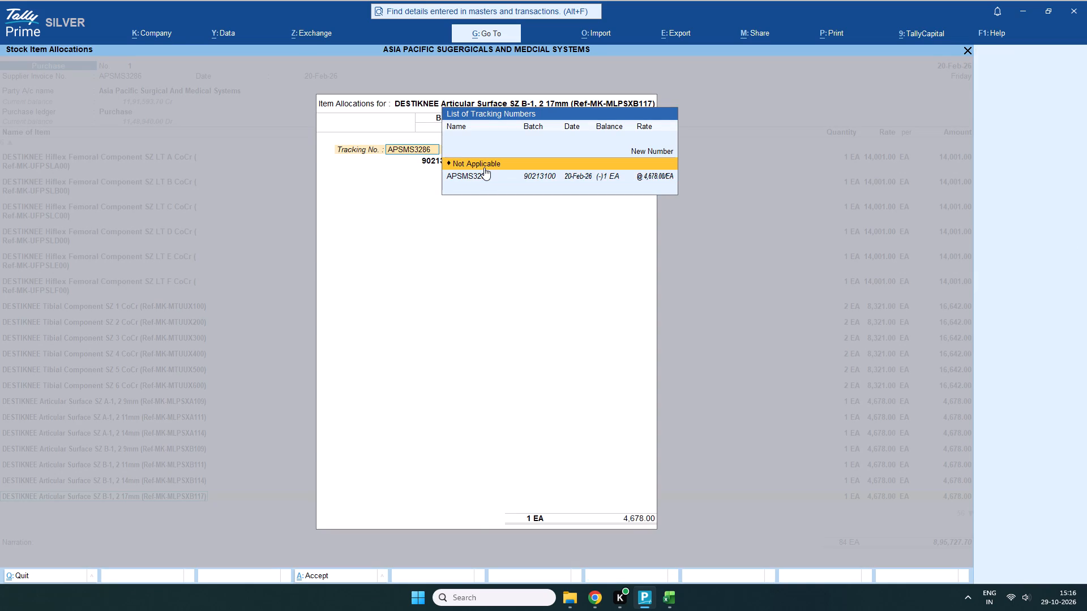
{"action": "key", "text": "Return"}
{"action": "key", "text": "Return"}
{"action": "key", "text": "Return"}
{"action": "key", "text": "Return"}
{"action": "key", "text": "Return"}
{"action": "key", "text": "Return"}
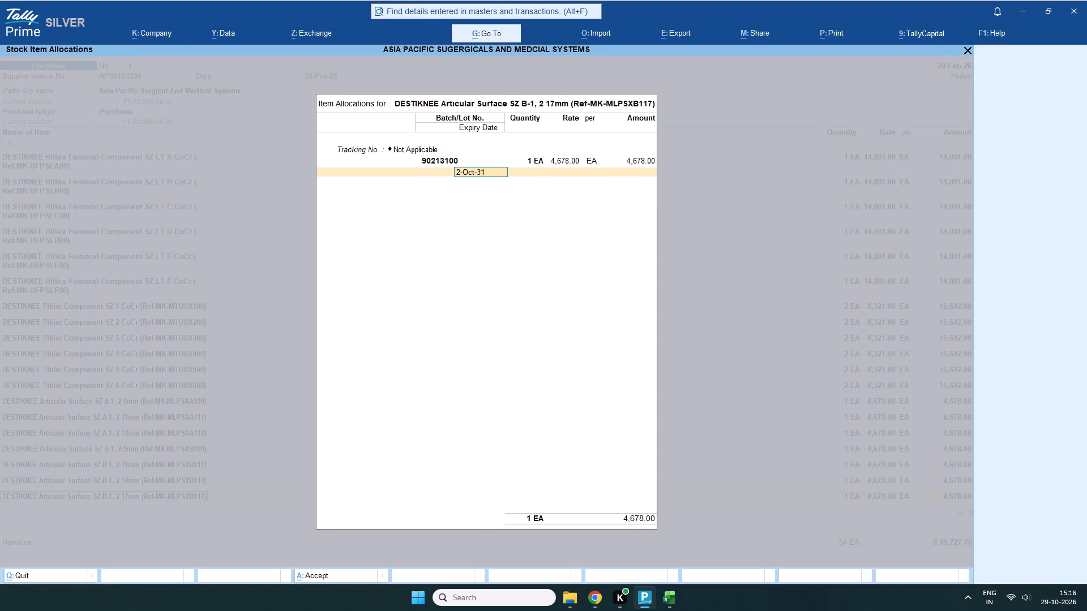
{"action": "key", "text": "Return"}
{"action": "key", "text": "Return"}
{"action": "key", "text": "Return"}
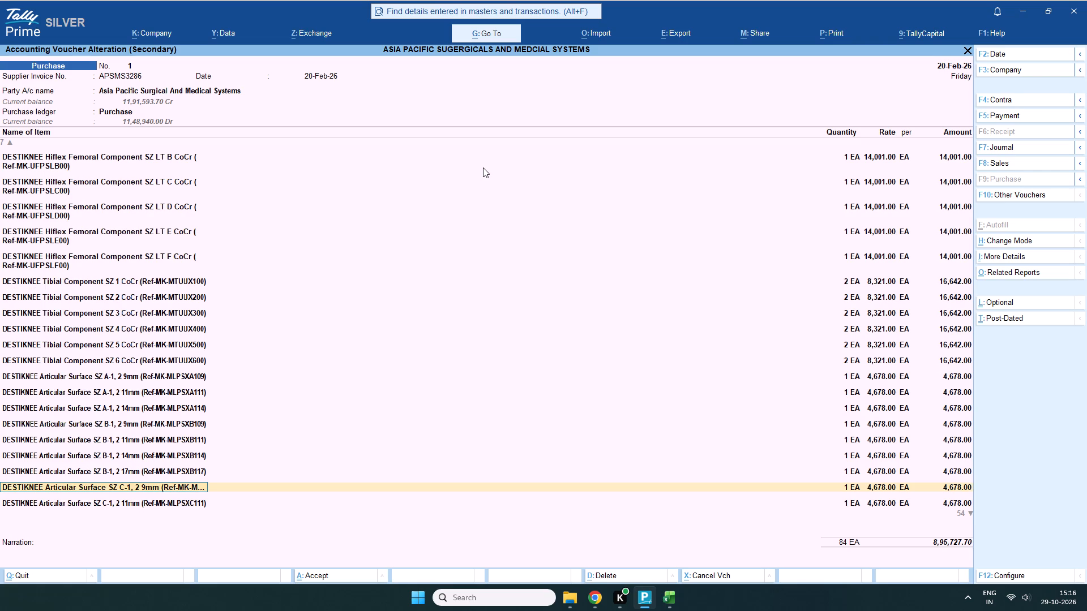
Set the tracking number of articular surface SZ C-1, 2 9mm to Not Applicable and complete its allocation with existing batch 90213100.
{"action": "key", "text": "Return"}
{"action": "scroll", "coordinate": [482, 166], "scroll_direction": "up", "scroll_amount": 1}
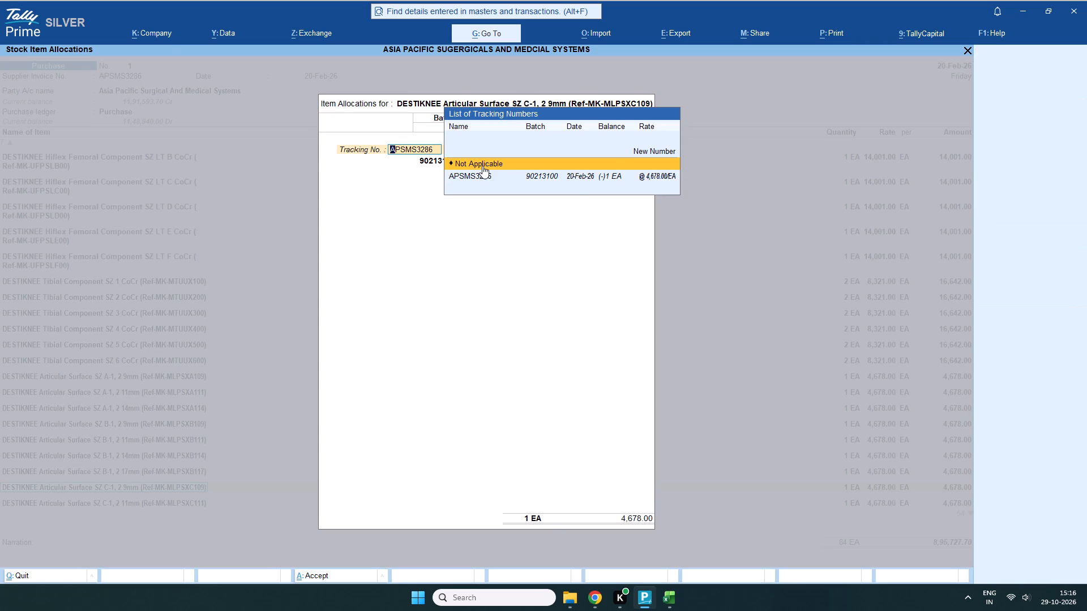
{"action": "key", "text": "Return"}
{"action": "key", "text": "Return"}
{"action": "key", "text": "Return"}
{"action": "key", "text": "Return"}
{"action": "key", "text": "Return"}
{"action": "key", "text": "Return"}
{"action": "key", "text": "Return"}
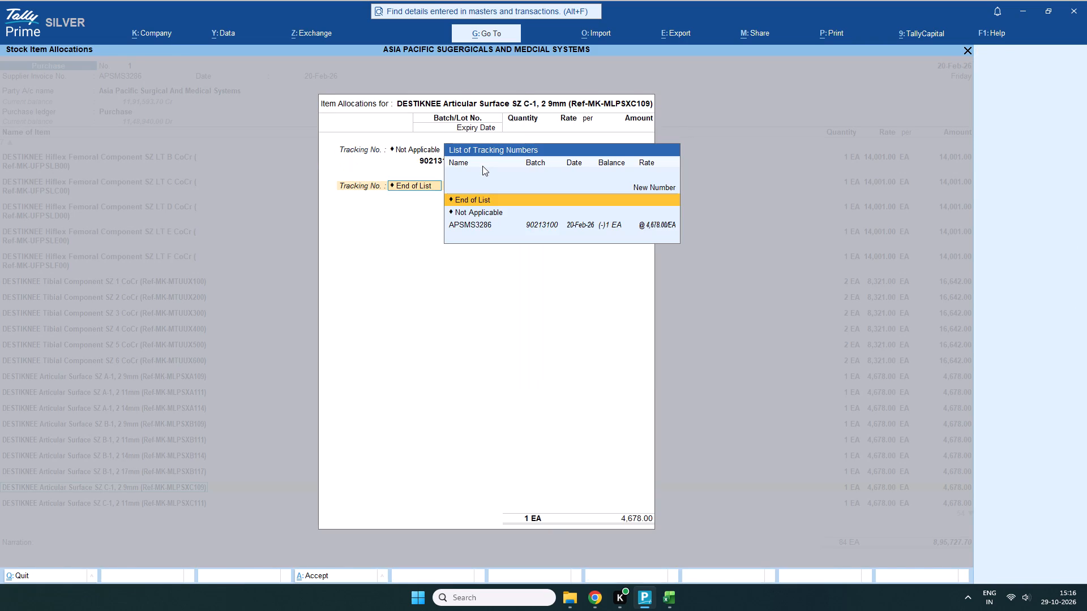
{"action": "key", "text": "Return"}
{"action": "key", "text": "Return"}
Set the tracking number of articular surface SZ C-1, 2 11mm to Not Applicable and complete its allocation with existing batch 90213100.
{"action": "key", "text": "Return"}
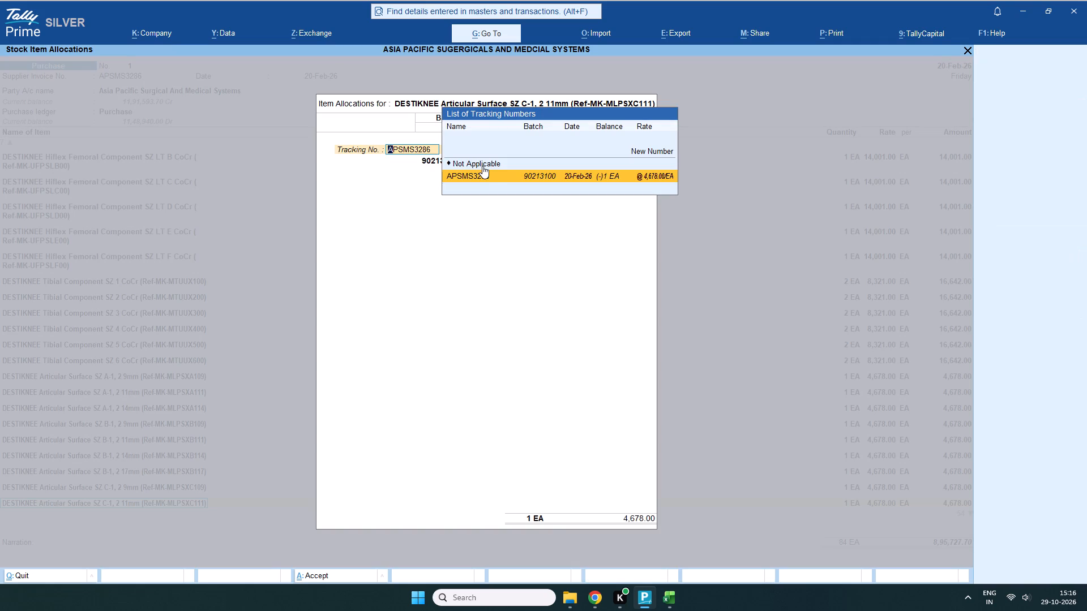
{"action": "scroll", "coordinate": [482, 166], "scroll_direction": "up", "scroll_amount": 1}
{"action": "key", "text": "Return"}
{"action": "key", "text": "Return"}
{"action": "key", "text": "Return"}
{"action": "key", "text": "Return"}
{"action": "key", "text": "Return"}
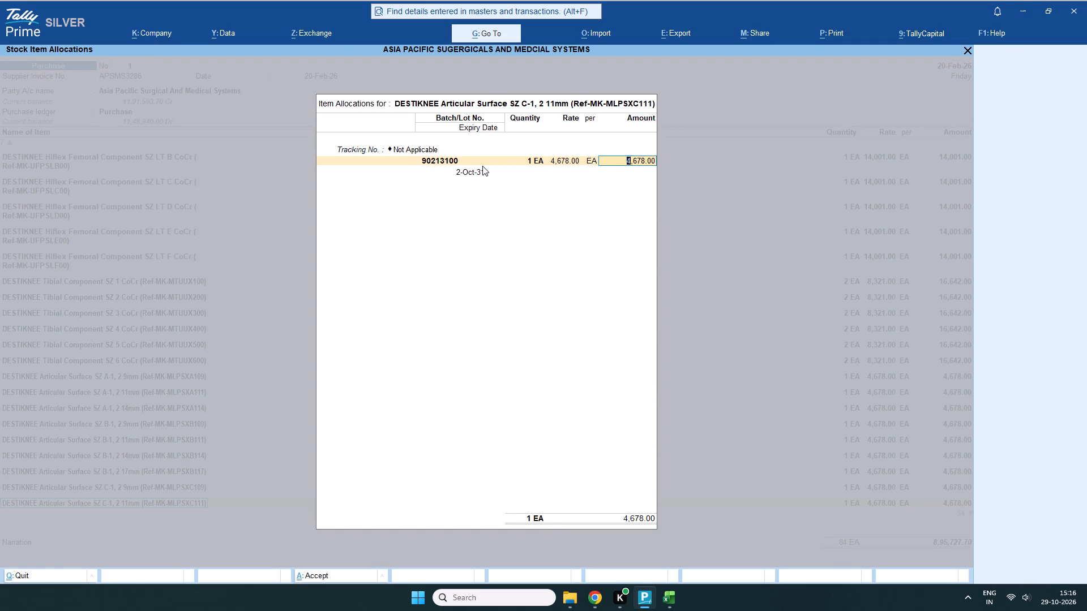
{"action": "key", "text": "Return"}
{"action": "key", "text": "Return"}
{"action": "key", "text": "Return"}
{"action": "key", "text": "Return"}
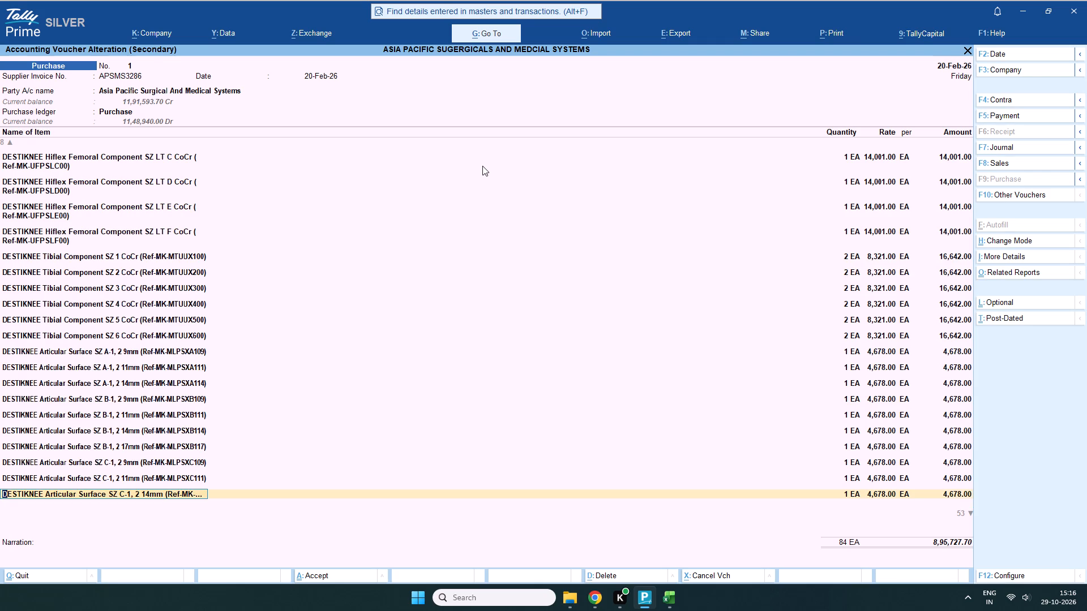
Set the tracking number of articular surface SZ C-1, 2 14mm to Not Applicable and complete its allocation with existing batch 90213100.
{"action": "key", "text": "Return"}
{"action": "scroll", "coordinate": [482, 166], "scroll_direction": "up", "scroll_amount": 2}
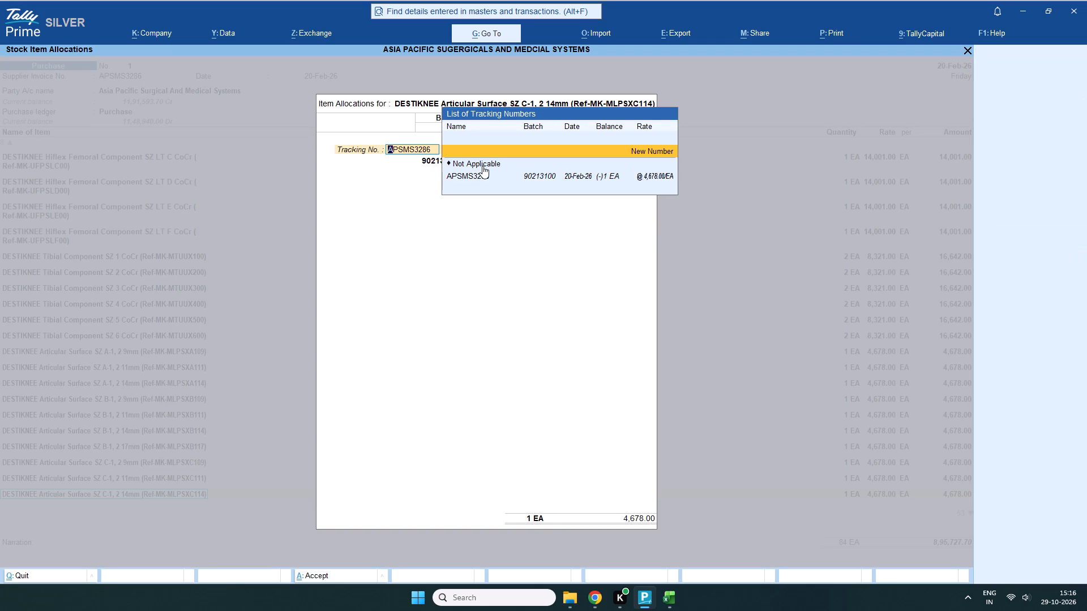
{"action": "scroll", "coordinate": [482, 166], "scroll_direction": "down", "scroll_amount": 2}
{"action": "scroll", "coordinate": [481, 165], "scroll_direction": "up", "scroll_amount": 1}
{"action": "key", "text": "Return"}
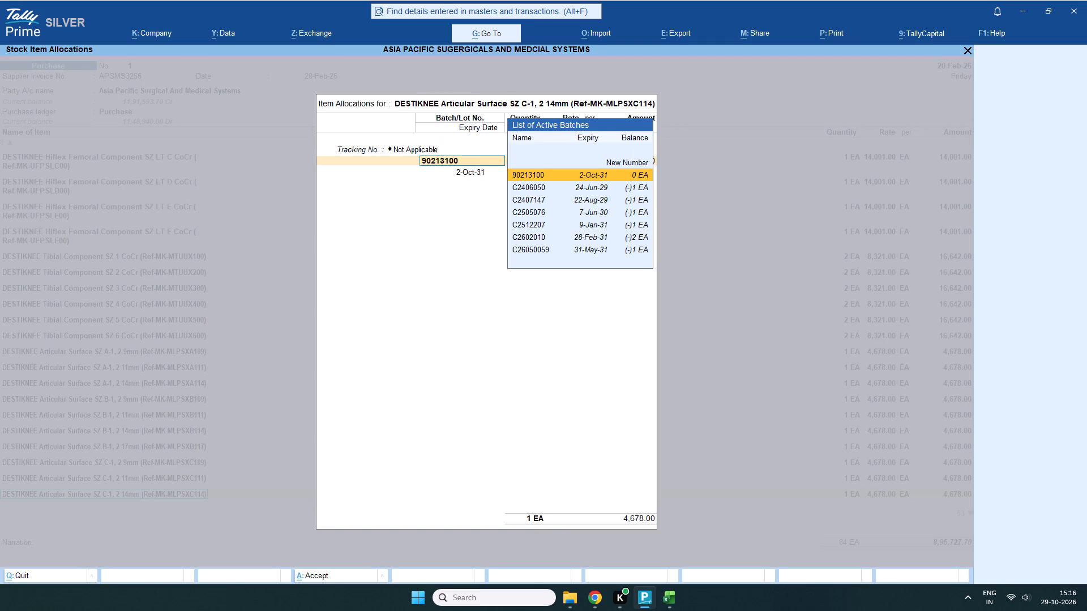
{"action": "key", "text": "Return"}
{"action": "key", "text": "Return"}
{"action": "key", "text": "Return"}
{"action": "key", "text": "Return"}
{"action": "key", "text": "Return"}
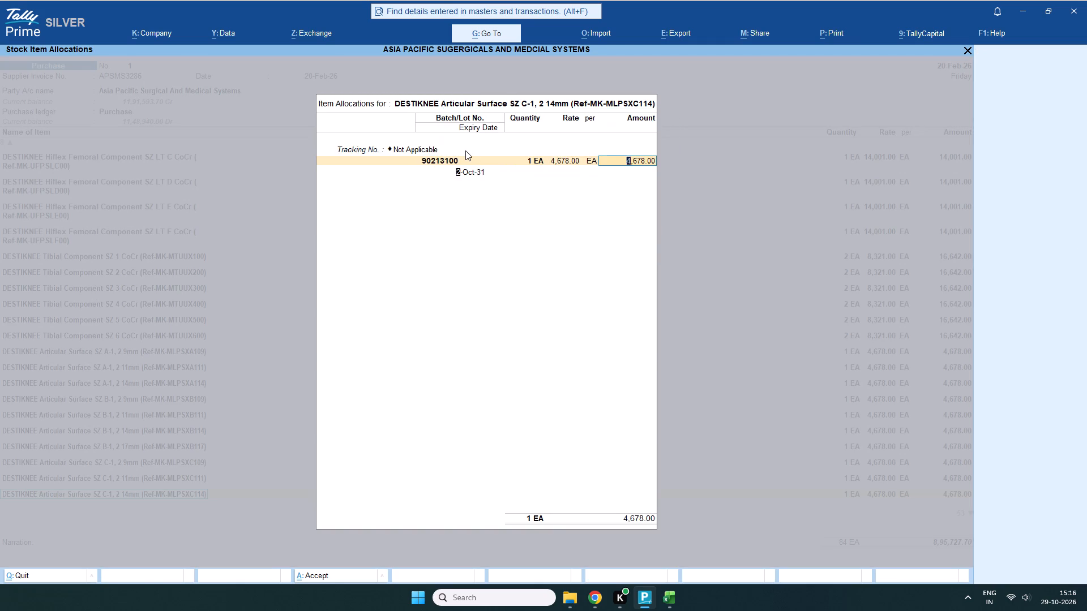
{"action": "key", "text": "Return"}
{"action": "key", "text": "Return"}
{"action": "key", "text": "Return"}
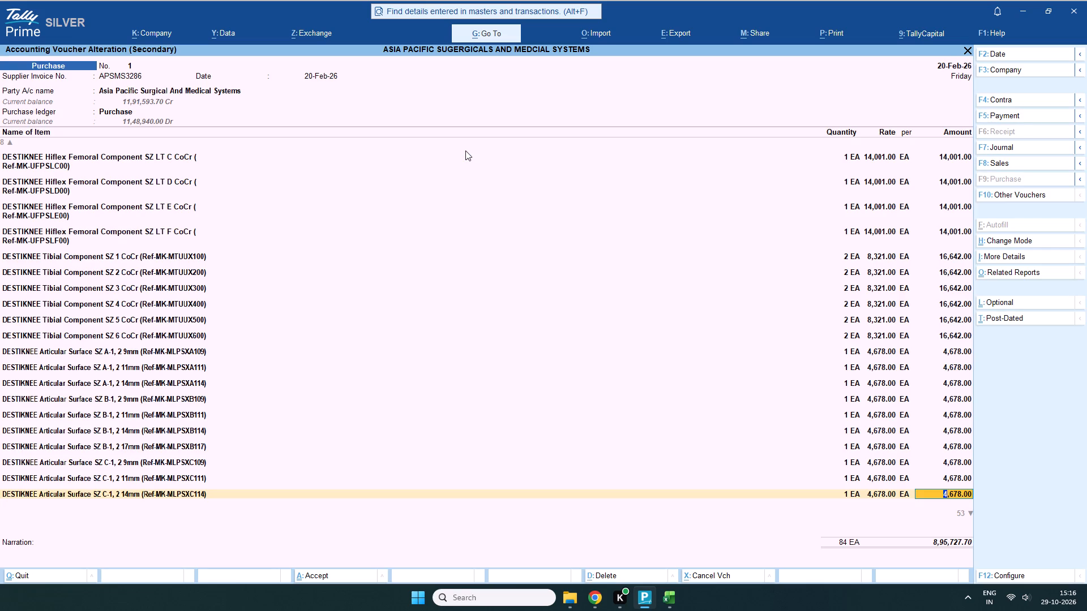
Set the tracking number of articular surface SZ C-1, 2 17mm to Not Applicable and complete its allocation with existing batch 90213100.
{"action": "key", "text": "Return"}
{"action": "scroll", "coordinate": [485, 168], "scroll_direction": "up", "scroll_amount": 1}
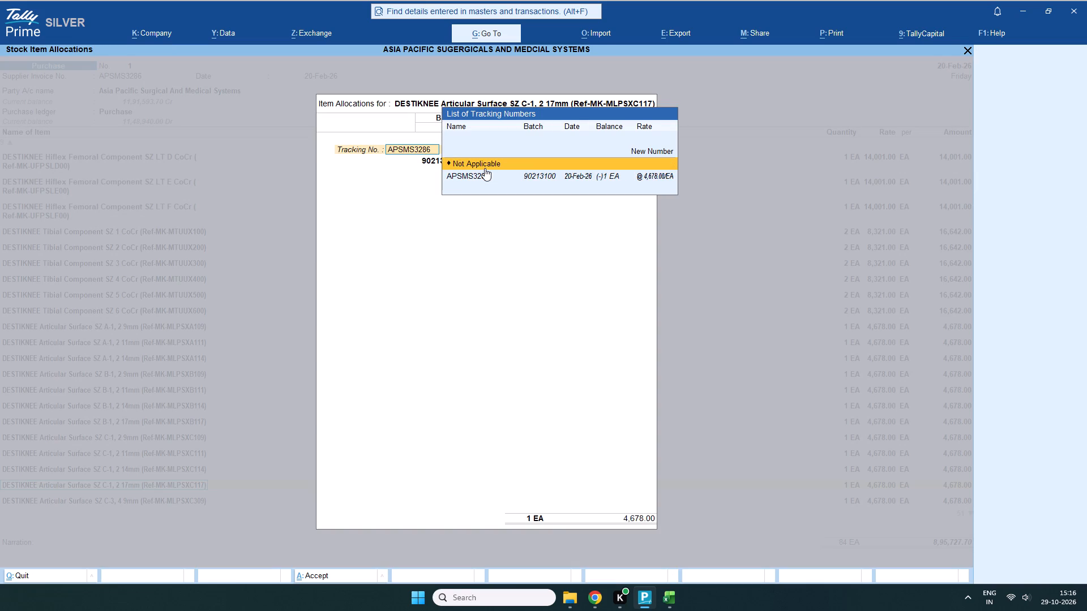
{"action": "key", "text": "Return"}
{"action": "key", "text": "Return"}
{"action": "key", "text": "Return"}
{"action": "key", "text": "Return"}
{"action": "key", "text": "Return"}
{"action": "key", "text": "Return"}
{"action": "key", "text": "Return"}
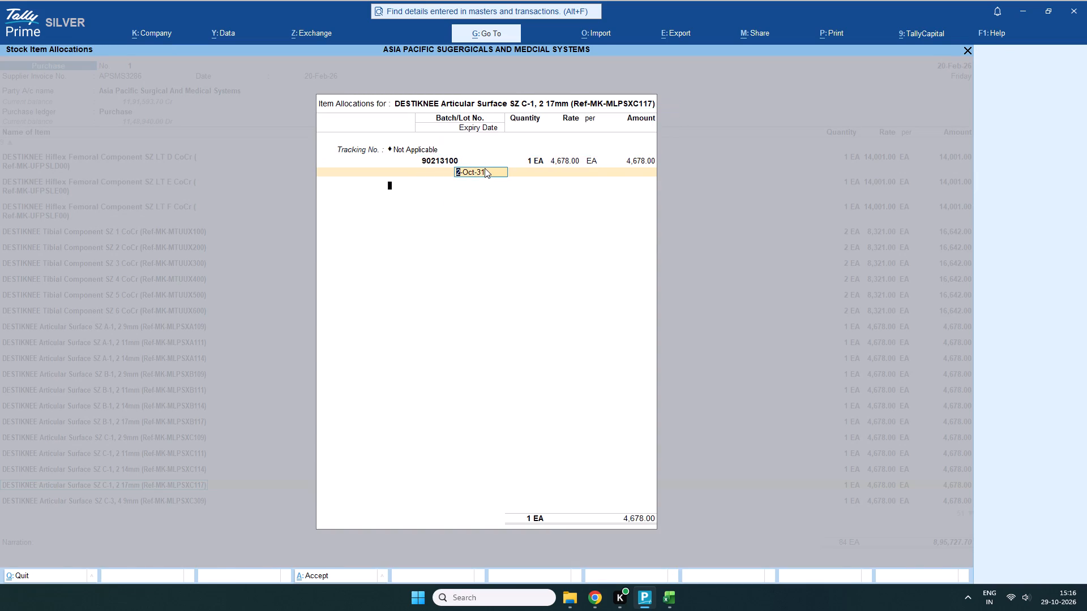
{"action": "key", "text": "Return"}
{"action": "key", "text": "Return"}
Set the tracking number of articular surface SZ C-3, 4 9mm to Not Applicable and complete its allocation with existing batch 90213100.
{"action": "key", "text": "Return"}
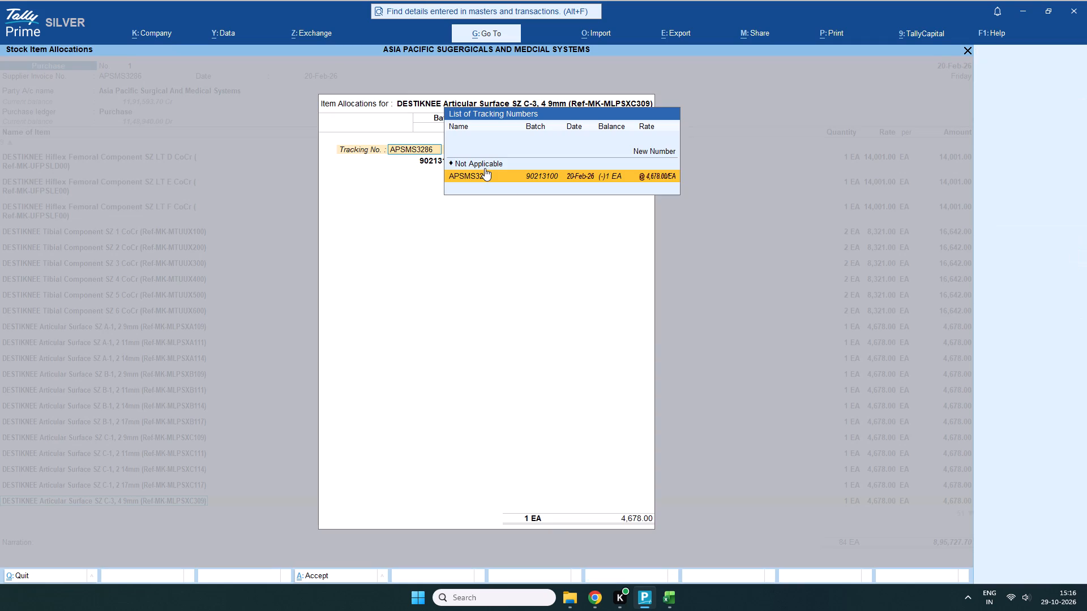
{"action": "scroll", "coordinate": [498, 169], "scroll_direction": "up", "scroll_amount": 1}
{"action": "key", "text": "Return"}
{"action": "key", "text": "Return"}
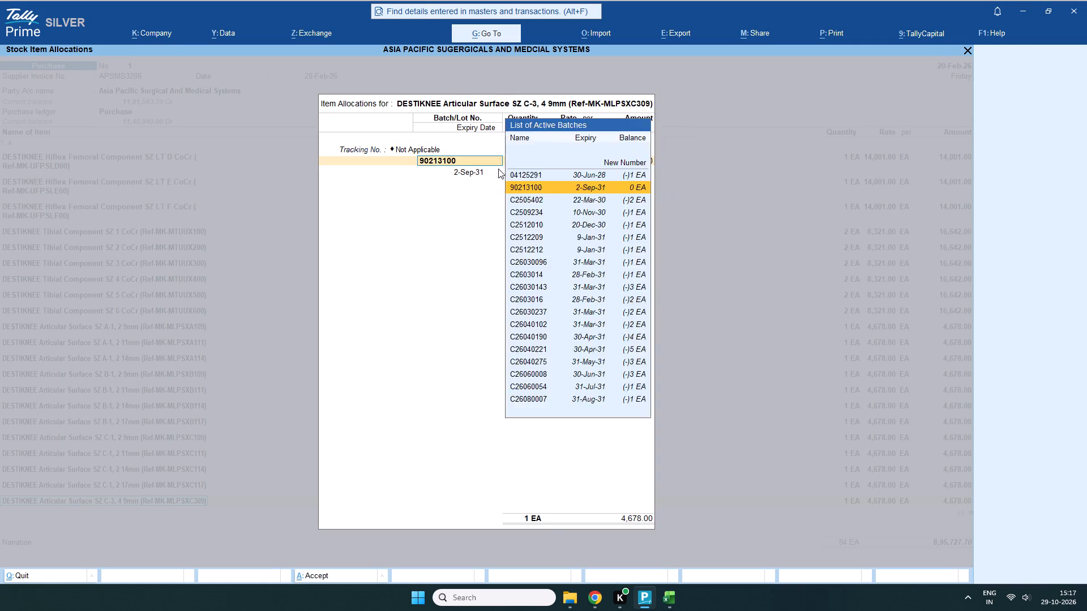
{"action": "key", "text": "Return"}
{"action": "key", "text": "Return"}
{"action": "key", "text": "Return"}
{"action": "key", "text": "Return"}
{"action": "key", "text": "Return"}
{"action": "key", "text": "Return"}
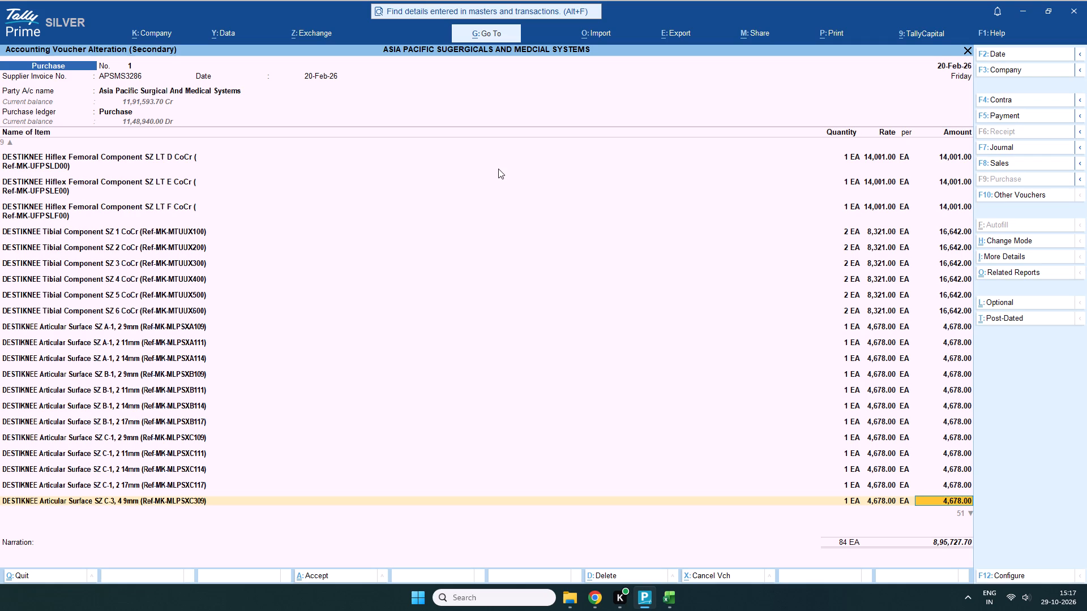
Set the tracking number of articular surface SZ C-3, 4 11mm to Not Applicable and complete its allocation with existing batch 90213100.
{"action": "key", "text": "Return"}
{"action": "key", "text": "Return"}
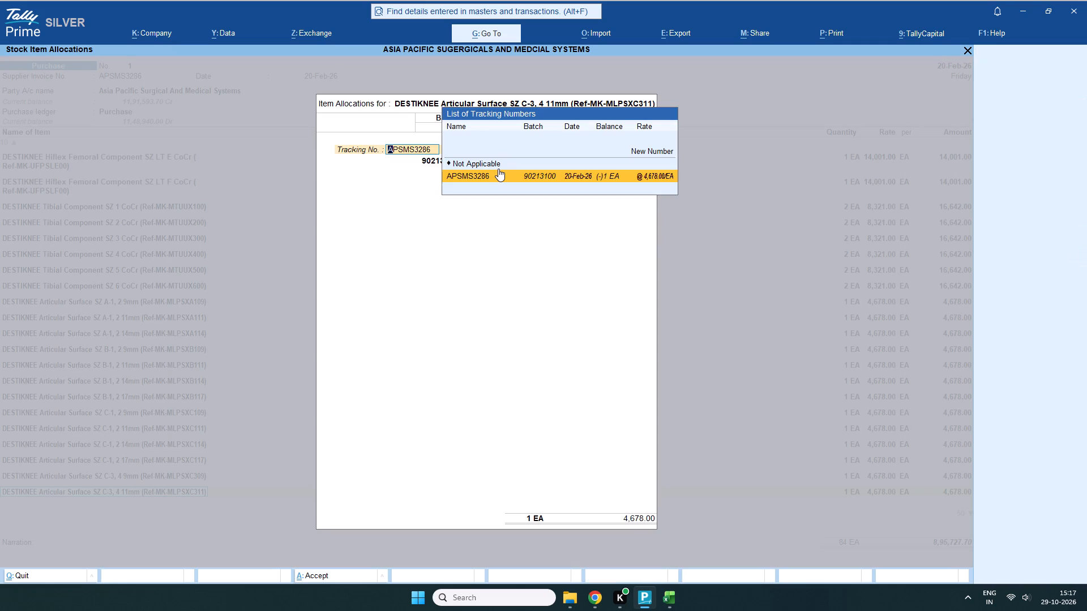
{"action": "scroll", "coordinate": [491, 161], "scroll_direction": "up", "scroll_amount": 1}
{"action": "key", "text": "Return"}
{"action": "key", "text": "Return"}
{"action": "key", "text": "Return"}
{"action": "key", "text": "Return"}
{"action": "key", "text": "Return"}
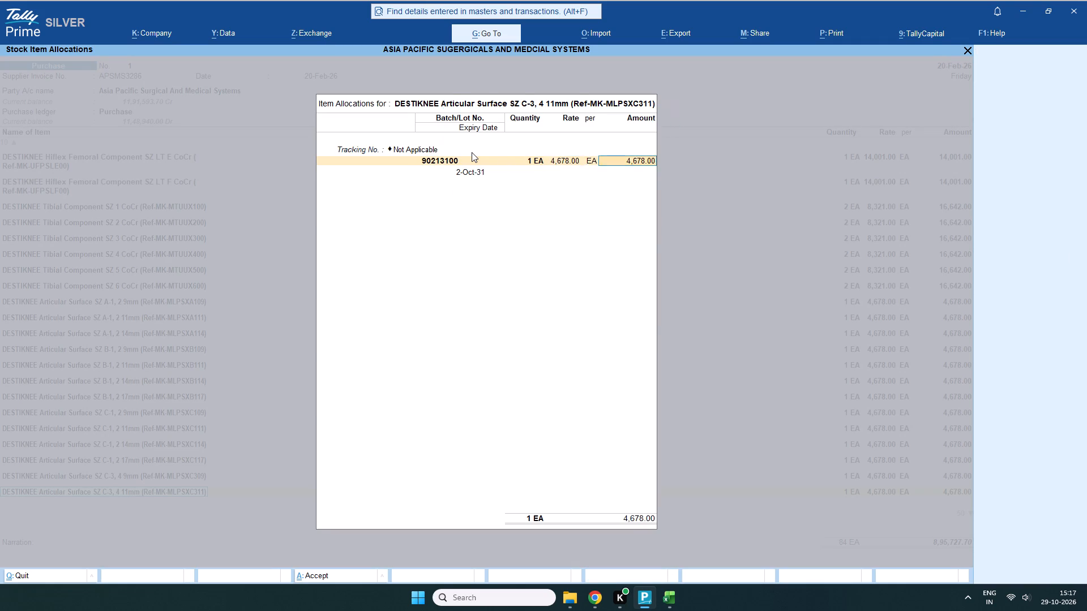
{"action": "key", "text": "Return"}
{"action": "key", "text": "Return"}
{"action": "key", "text": "Return"}
Set the tracking number of articular surface SZ C-3, 4 14mm to Not Applicable and complete its allocation with existing batch 90213100.
{"action": "key", "text": "Return"}
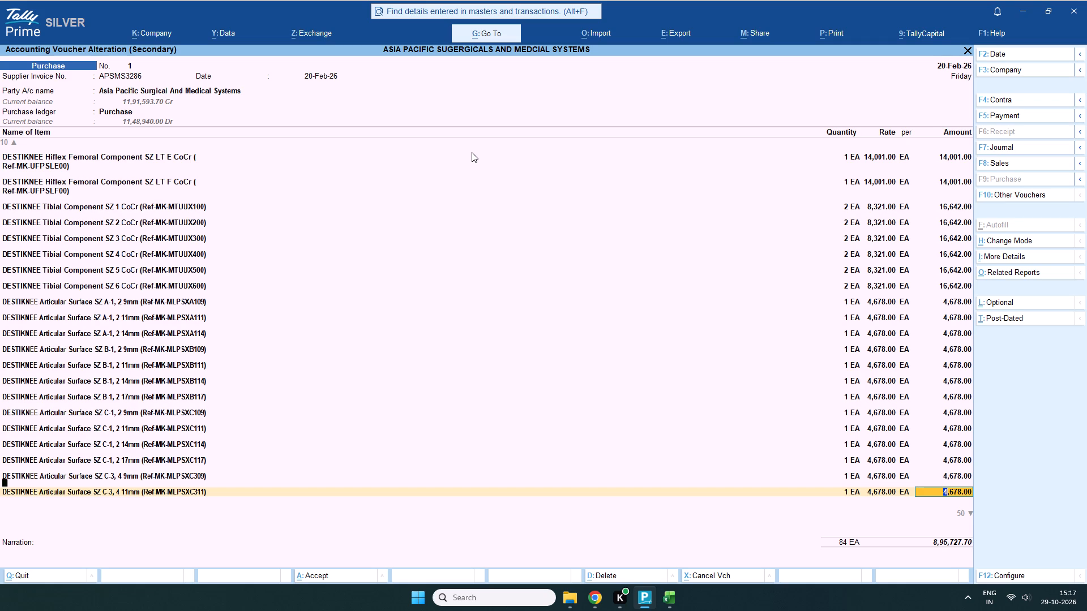
{"action": "key", "text": "Return"}
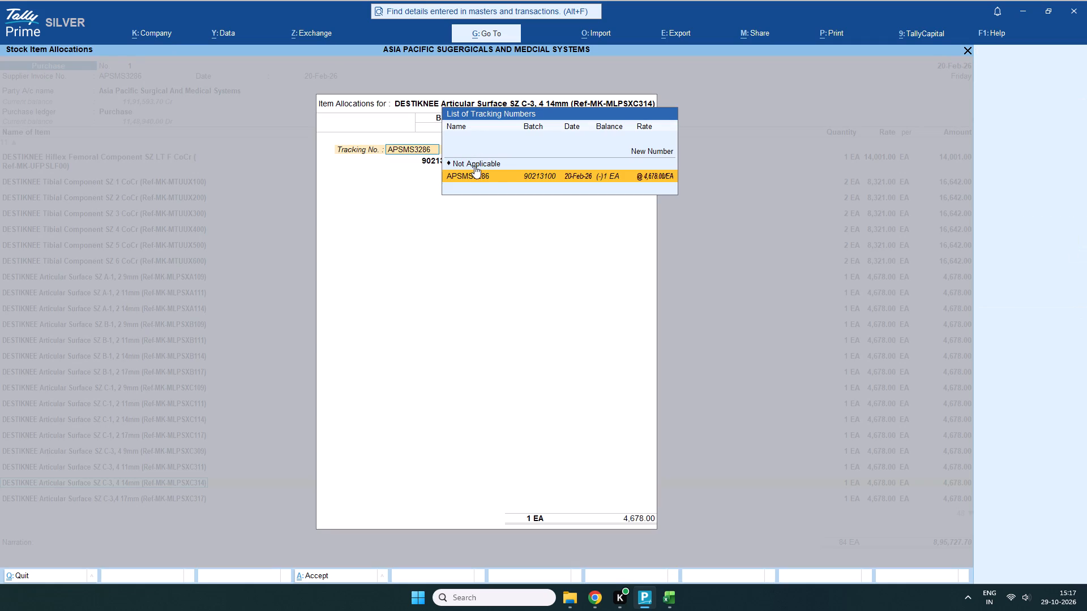
{"action": "scroll", "coordinate": [474, 164], "scroll_direction": "up", "scroll_amount": 1}
{"action": "key", "text": "Return"}
{"action": "key", "text": "Return"}
{"action": "key", "text": "Return"}
{"action": "key", "text": "Return"}
{"action": "key", "text": "Return"}
{"action": "key", "text": "Return"}
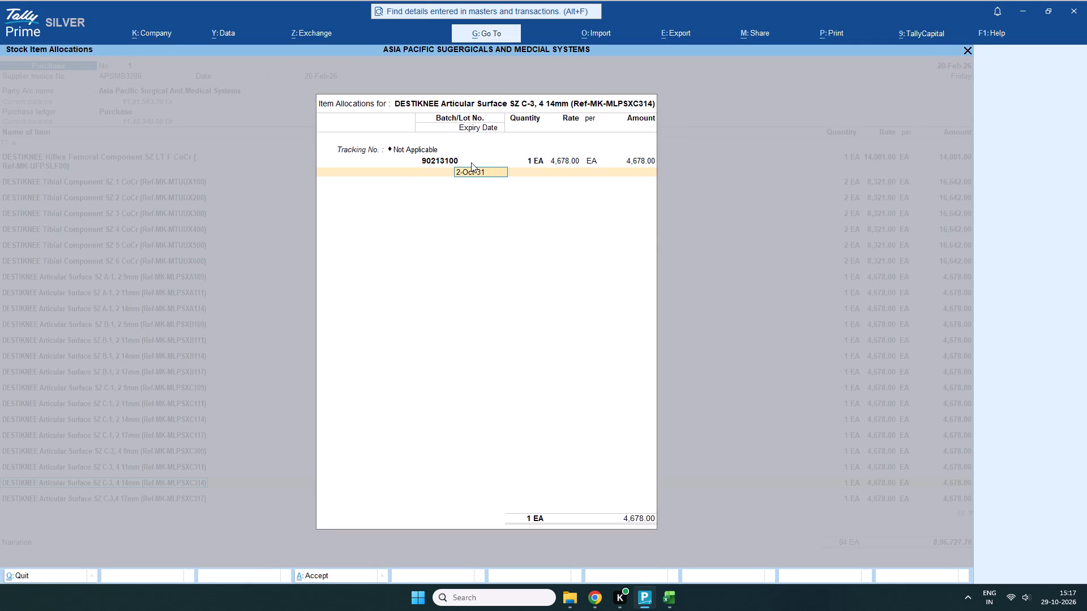
{"action": "key", "text": "Return"}
{"action": "scroll", "coordinate": [480, 188], "scroll_direction": "down", "scroll_amount": 1}
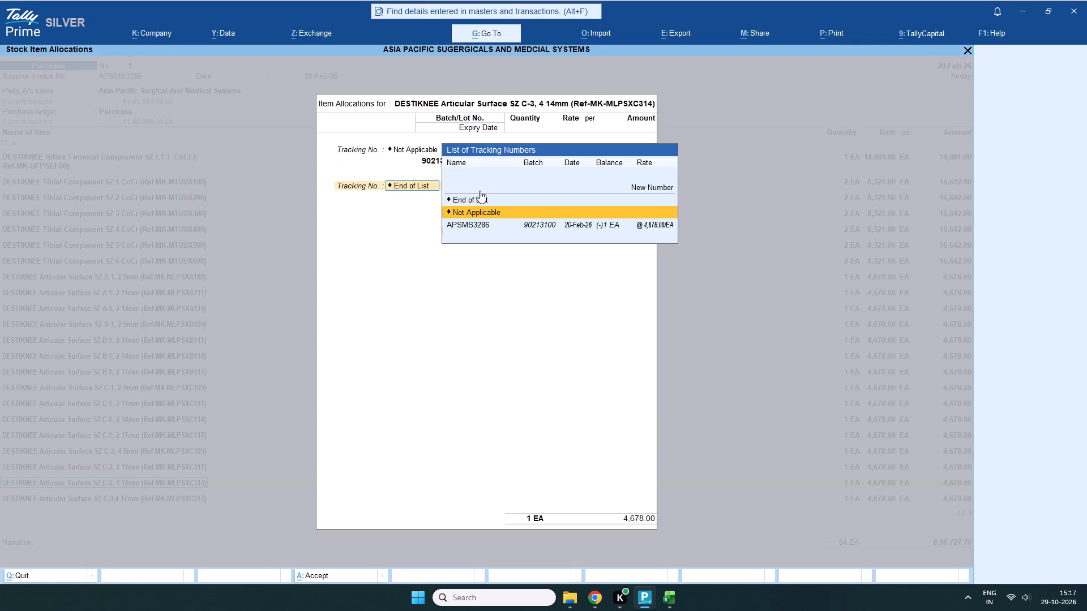
{"action": "key", "text": "Return"}
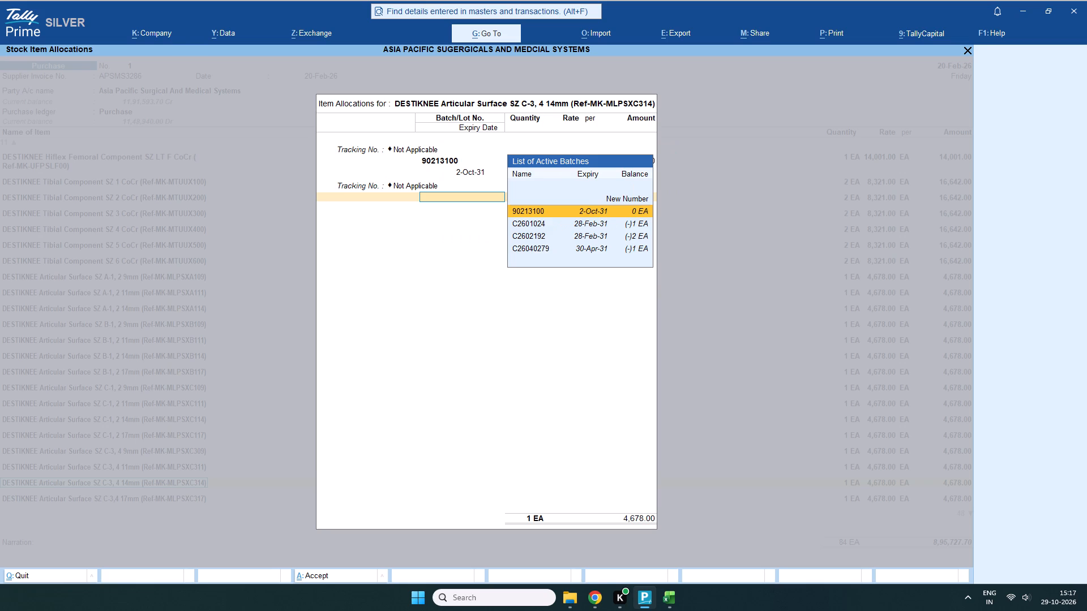
{"action": "left_click", "coordinate": [414, 181]}
{"action": "left_click", "coordinate": [472, 199]}
{"action": "left_click", "coordinate": [472, 199]}
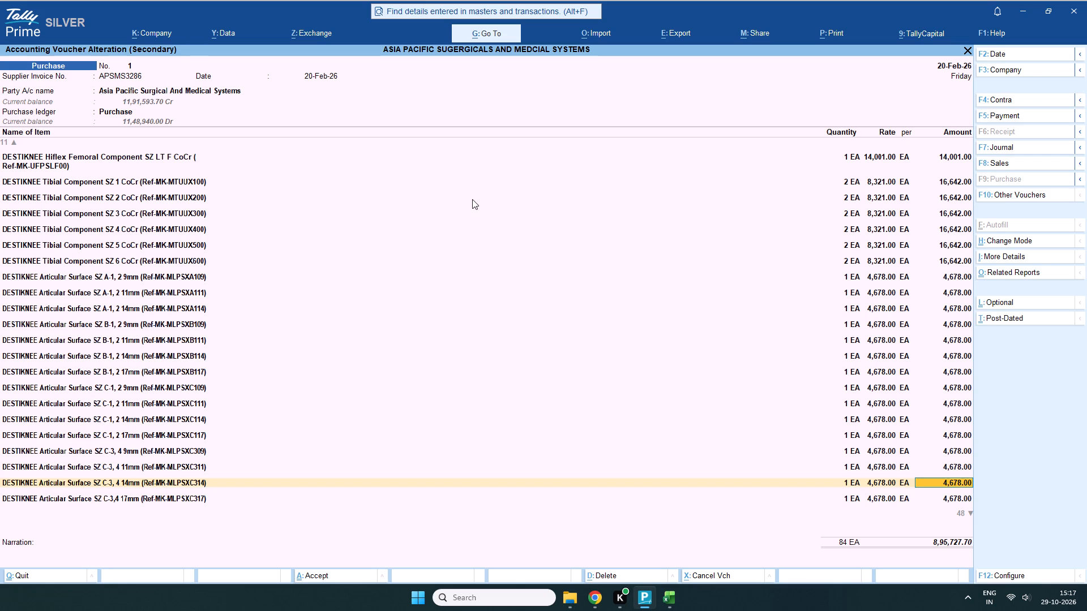
Set the tracking number of articular surface SZ C-3,4 17mm to Not Applicable and complete its allocation with existing batch 90213100.
{"action": "key", "text": "Return"}
{"action": "key", "text": "Return"}
{"action": "key", "text": "Return"}
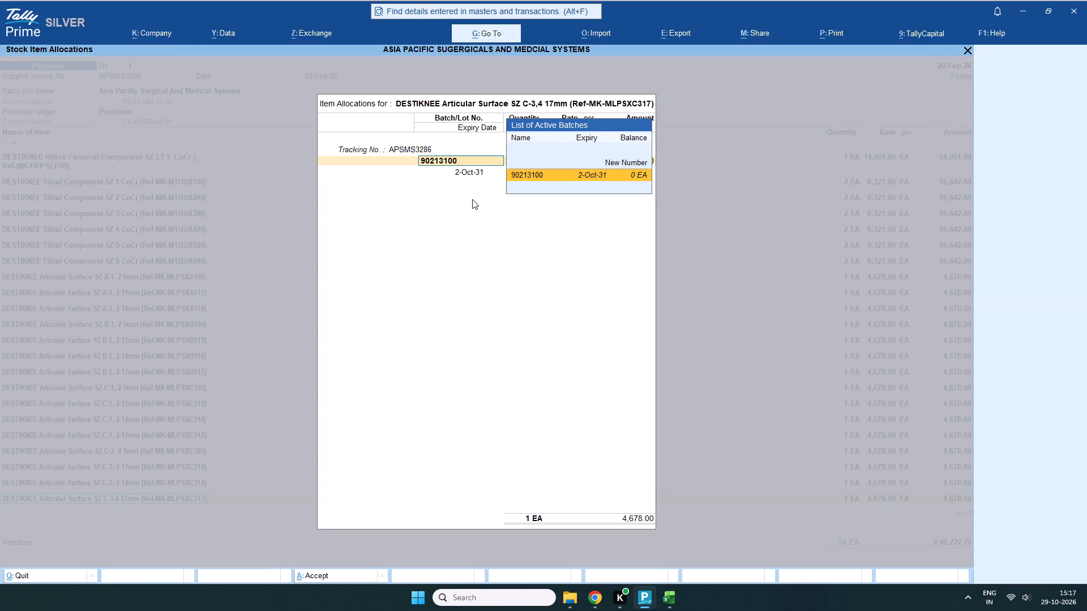
{"action": "left_click", "coordinate": [408, 146]}
{"action": "scroll", "coordinate": [453, 161], "scroll_direction": "up", "scroll_amount": 1}
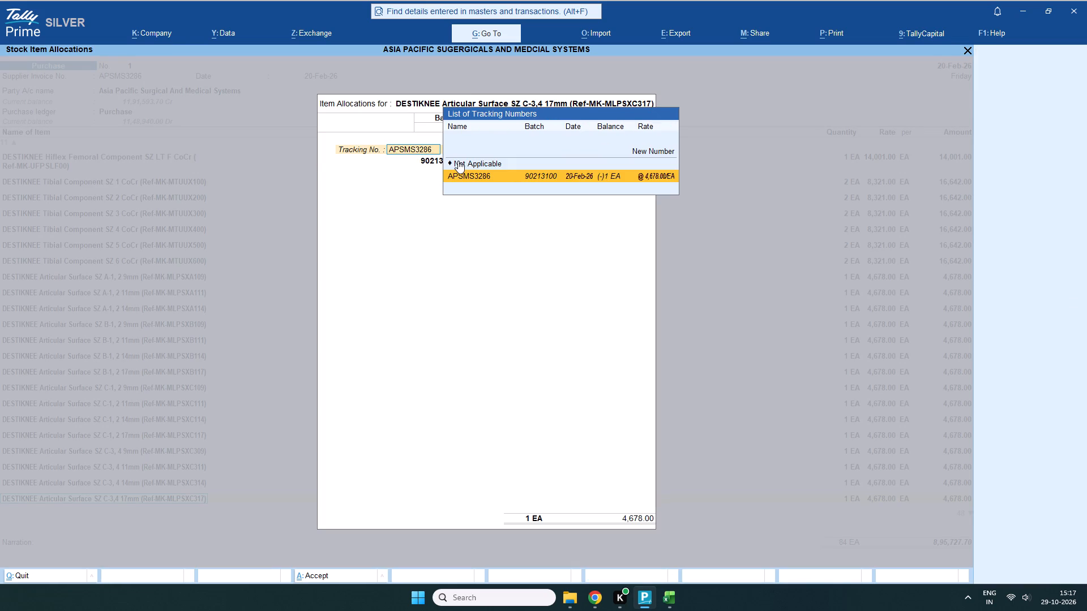
{"action": "left_click", "coordinate": [460, 162]}
{"action": "key", "text": "Return"}
{"action": "key", "text": "Return"}
{"action": "key", "text": "Return"}
{"action": "key", "text": "Return"}
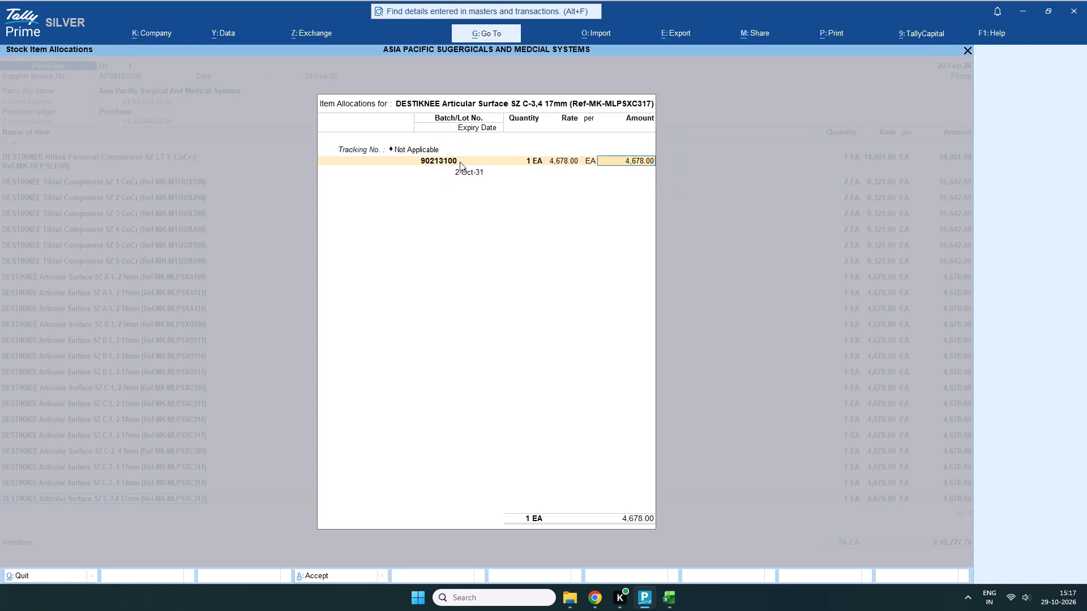
{"action": "key", "text": "Return"}
{"action": "key", "text": "Return"}
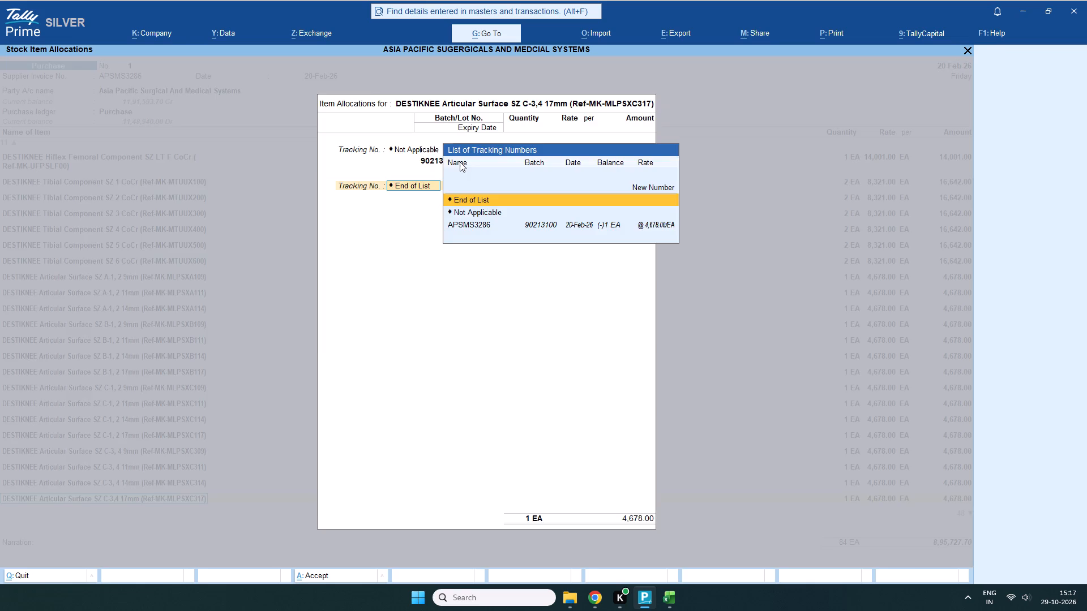
{"action": "key", "text": "Return"}
Set the tracking number of articular surface SZ D-1, 2 9mm to Not Applicable and complete its allocation with existing batch 90213100.
{"action": "key", "text": "Return"}
{"action": "key", "text": "Return"}
{"action": "key", "text": "Return"}
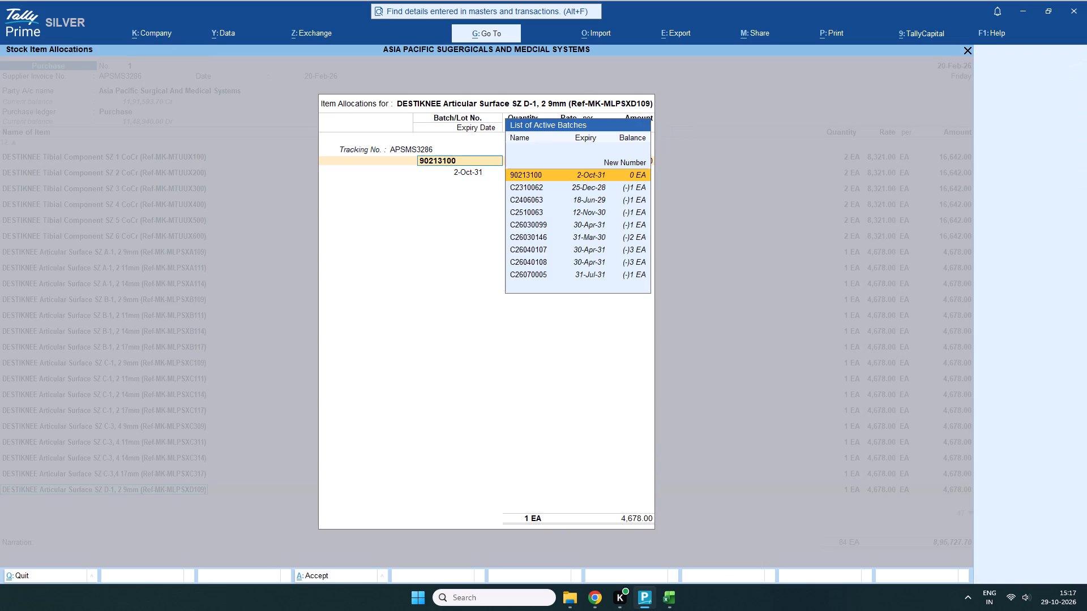
{"action": "left_click", "coordinate": [408, 149]}
{"action": "scroll", "coordinate": [408, 149], "scroll_direction": "up", "scroll_amount": 2}
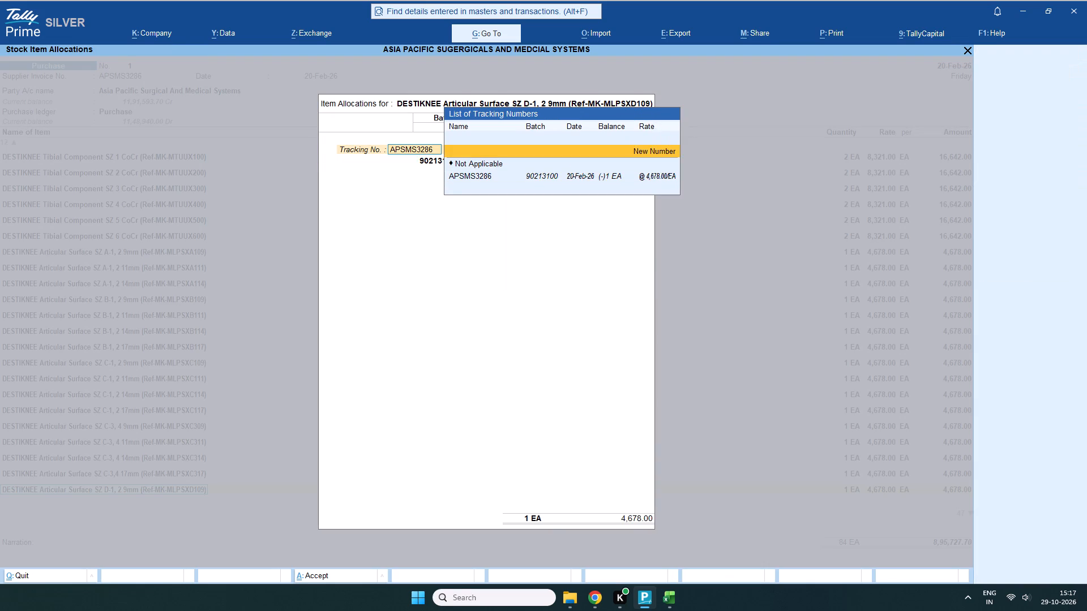
{"action": "scroll", "coordinate": [408, 149], "scroll_direction": "down", "scroll_amount": 1}
{"action": "key", "text": "Return"}
{"action": "key", "text": "Return"}
{"action": "key", "text": "Return"}
{"action": "key", "text": "Return"}
{"action": "key", "text": "Return"}
{"action": "key", "text": "Return"}
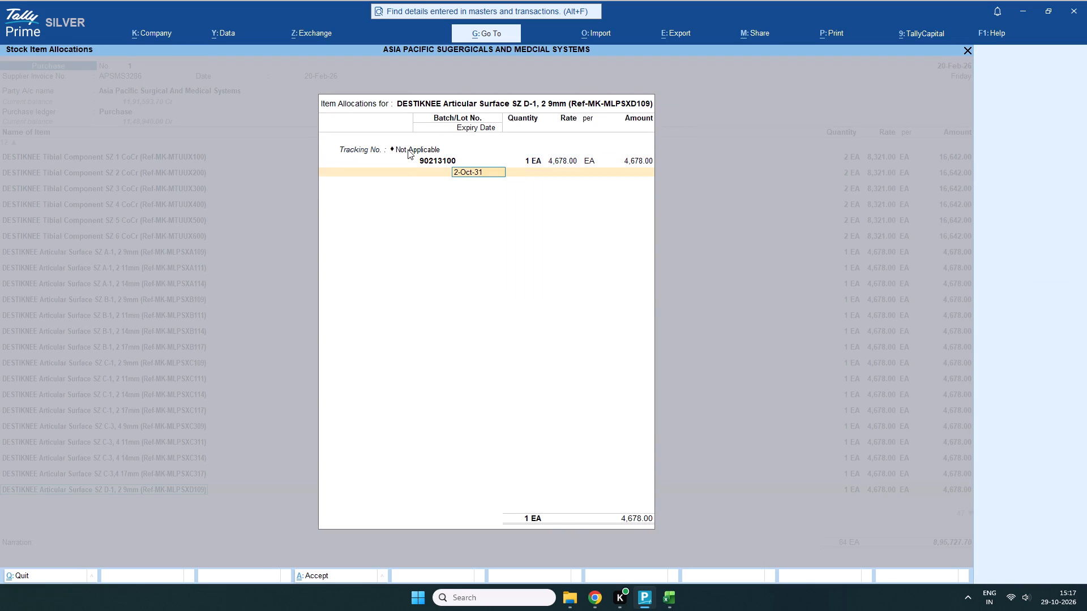
{"action": "key", "text": "Return"}
{"action": "key", "text": "Return"}
Set the tracking number of articular surface SZ D-1, 2 11mm to Not Applicable and complete its allocation with existing batch 90213100.
{"action": "key", "text": "Return"}
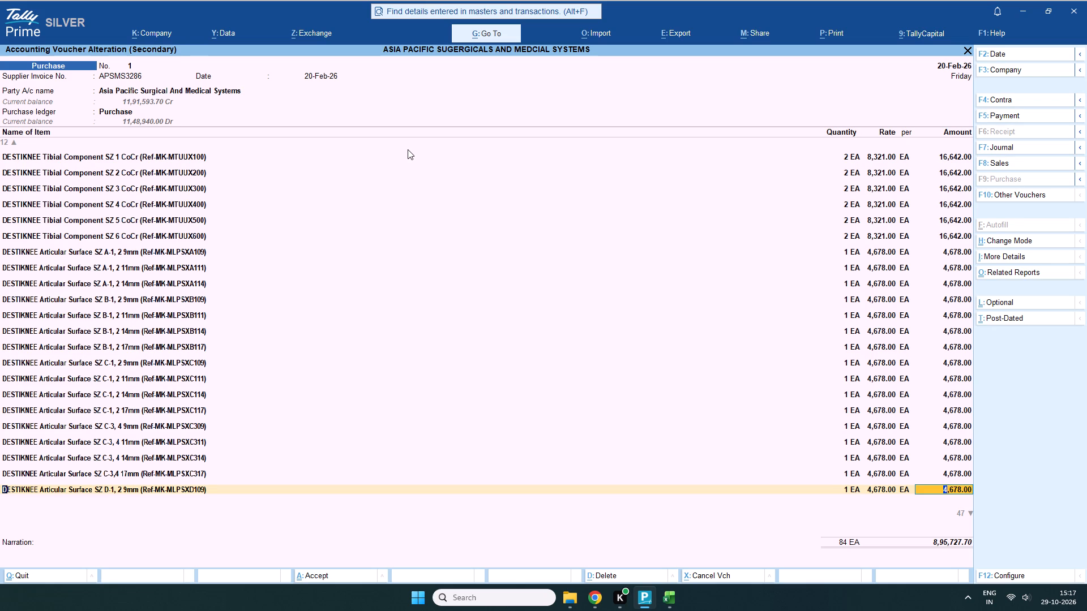
{"action": "key", "text": "Return"}
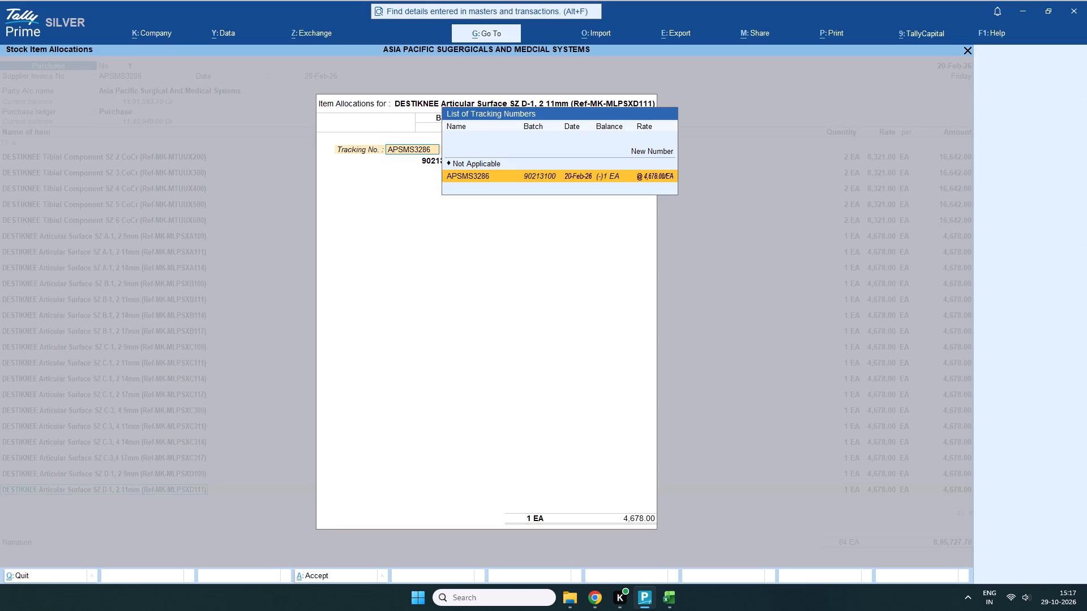
{"action": "scroll", "coordinate": [438, 148], "scroll_direction": "up", "scroll_amount": 1}
{"action": "key", "text": "Return"}
{"action": "key", "text": "Return"}
{"action": "key", "text": "Return"}
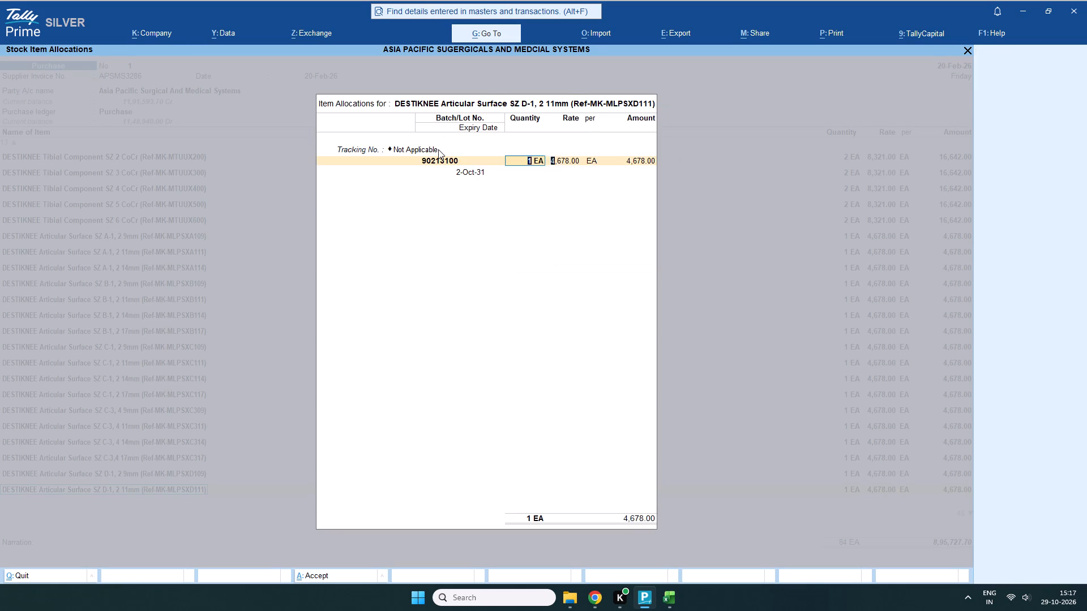
{"action": "key", "text": "Return"}
{"action": "key", "text": "Return"}
{"action": "key", "text": "Return"}
{"action": "key", "text": "Return"}
{"action": "key", "text": "Return"}
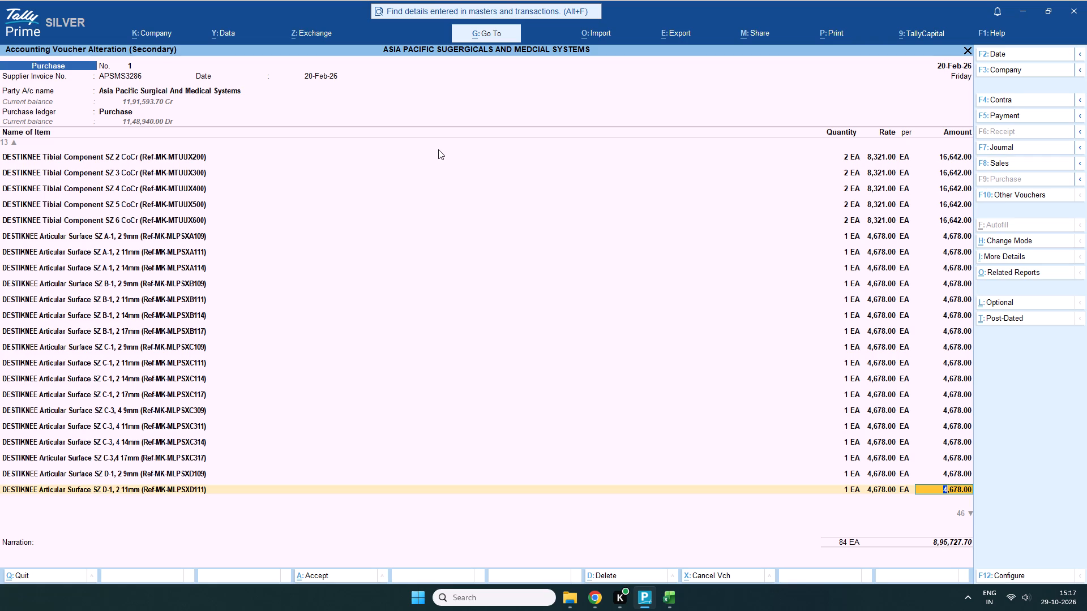
Set the tracking number of articular surface SZ D-1, 2 14mm to Not Applicable and complete its allocation with existing batch 90213100.
{"action": "key", "text": "Return"}
{"action": "key", "text": "Return"}
{"action": "scroll", "coordinate": [438, 149], "scroll_direction": "up", "scroll_amount": 2}
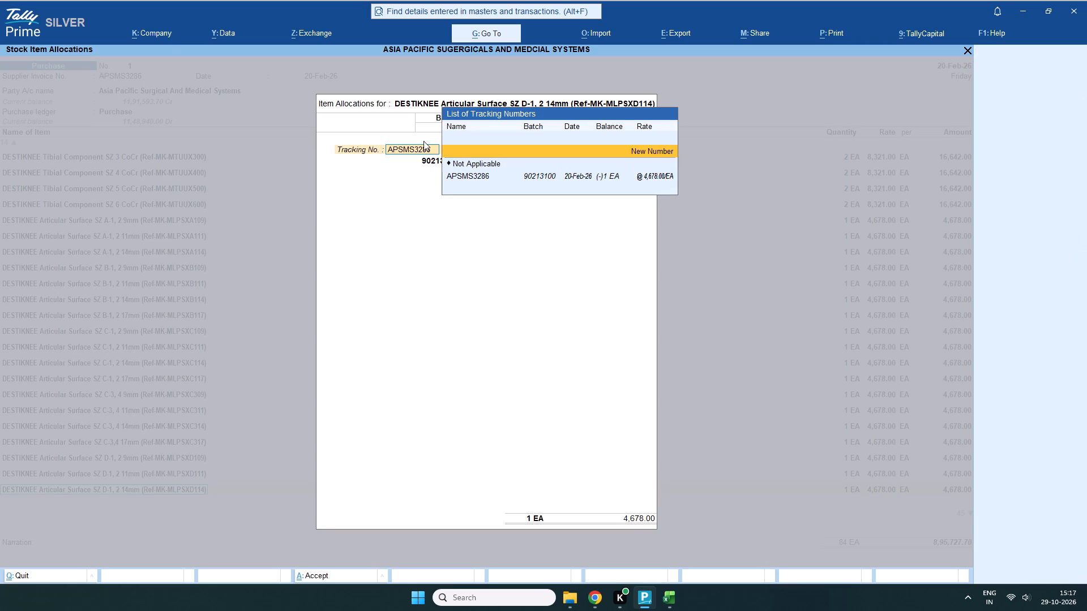
{"action": "scroll", "coordinate": [428, 157], "scroll_direction": "down", "scroll_amount": 1}
{"action": "key", "text": "Return"}
{"action": "key", "text": "Return"}
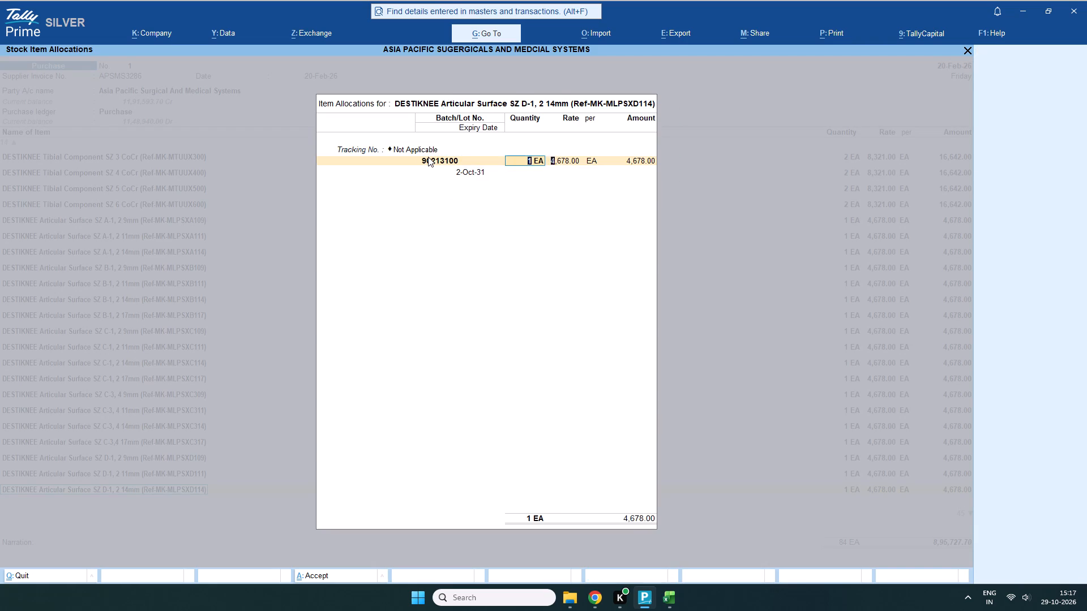
{"action": "key", "text": "Return"}
{"action": "key", "text": "Return"}
{"action": "key", "text": "Return"}
{"action": "key", "text": "Return"}
{"action": "key", "text": "Return"}
{"action": "key", "text": "Return"}
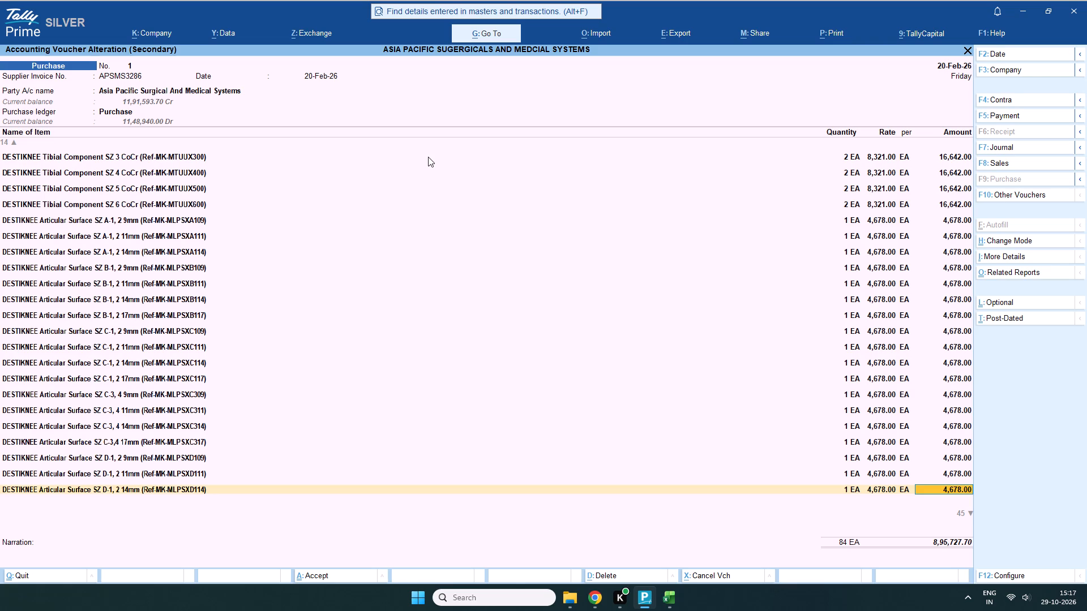
Set the tracking number of articular surface SZ D-1, 2 17mm to Not Applicable and complete its allocation with existing batch 90213100.
{"action": "key", "text": "Return"}
{"action": "key", "text": "Return"}
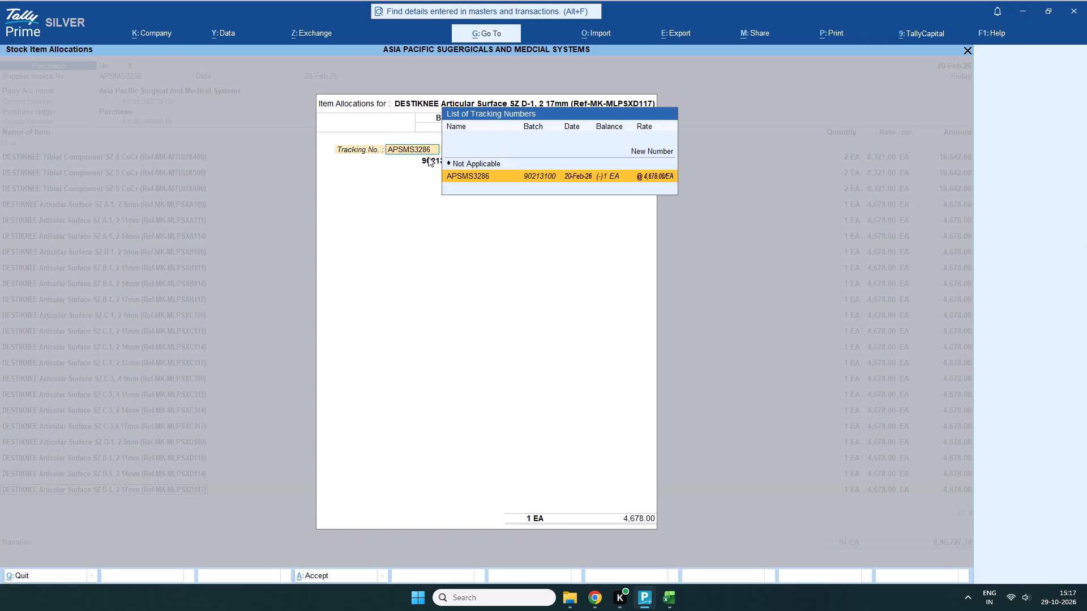
{"action": "scroll", "coordinate": [427, 155], "scroll_direction": "up", "scroll_amount": 1}
{"action": "key", "text": "Return"}
{"action": "key", "text": "Return"}
{"action": "key", "text": "Return"}
{"action": "key", "text": "Return"}
{"action": "key", "text": "Return"}
{"action": "key", "text": "Return"}
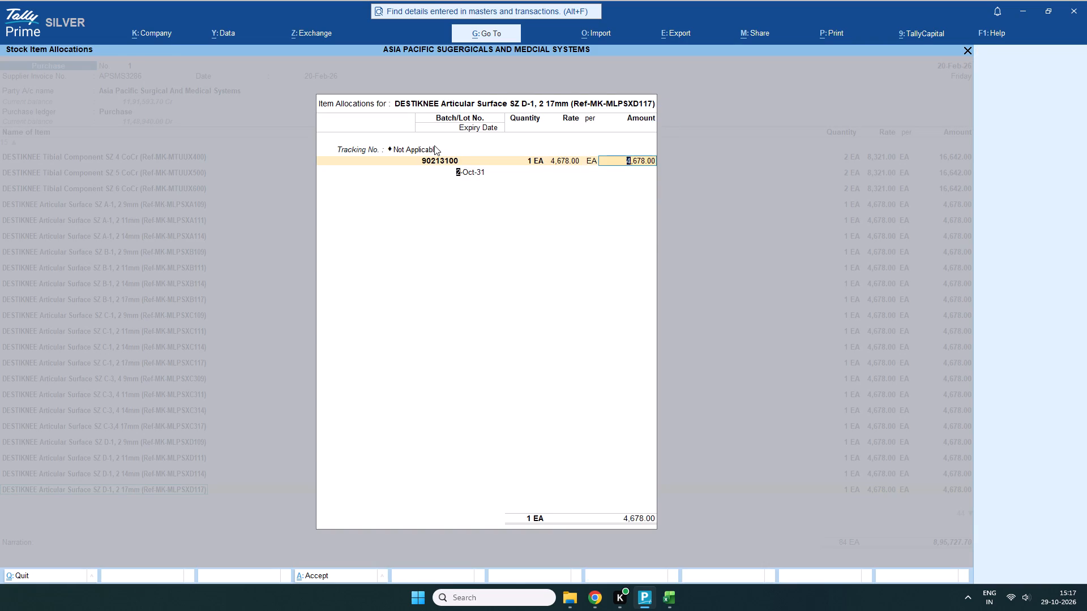
{"action": "key", "text": "Return"}
{"action": "key", "text": "Return"}
Set the tracking number of articular surface SZ D-3, 4 9mm to Not Applicable and complete its allocation with existing batch 90213100.
{"action": "key", "text": "Return"}
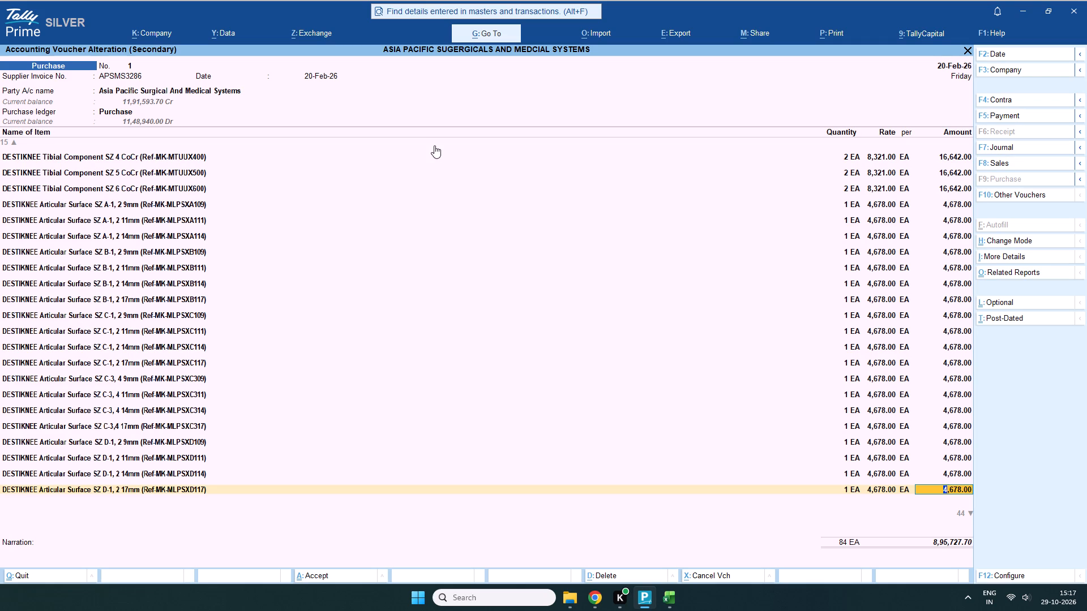
{"action": "key", "text": "Return"}
{"action": "scroll", "coordinate": [450, 167], "scroll_direction": "up", "scroll_amount": 1}
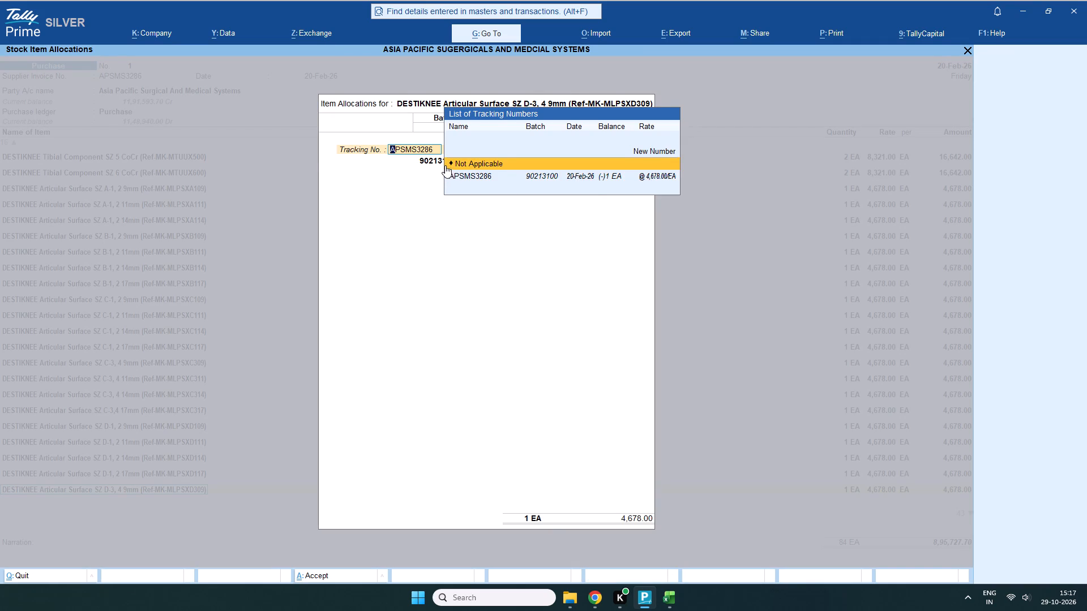
{"action": "key", "text": "Return"}
{"action": "key", "text": "Return"}
{"action": "key", "text": "Return"}
{"action": "key", "text": "Return"}
{"action": "key", "text": "Return"}
{"action": "key", "text": "Return"}
{"action": "key", "text": "Return"}
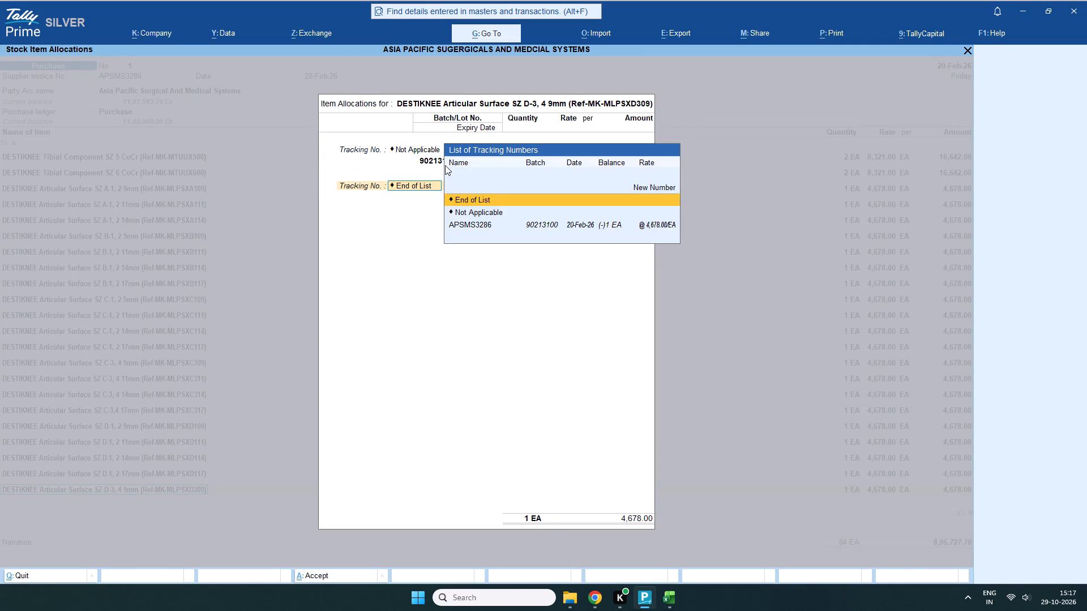
{"action": "key", "text": "Return"}
Set the tracking number of articular surface SZ D-3, 4 11mm to Not Applicable and complete its allocation with existing batch 90213100.
{"action": "key", "text": "Return"}
{"action": "key", "text": "Return"}
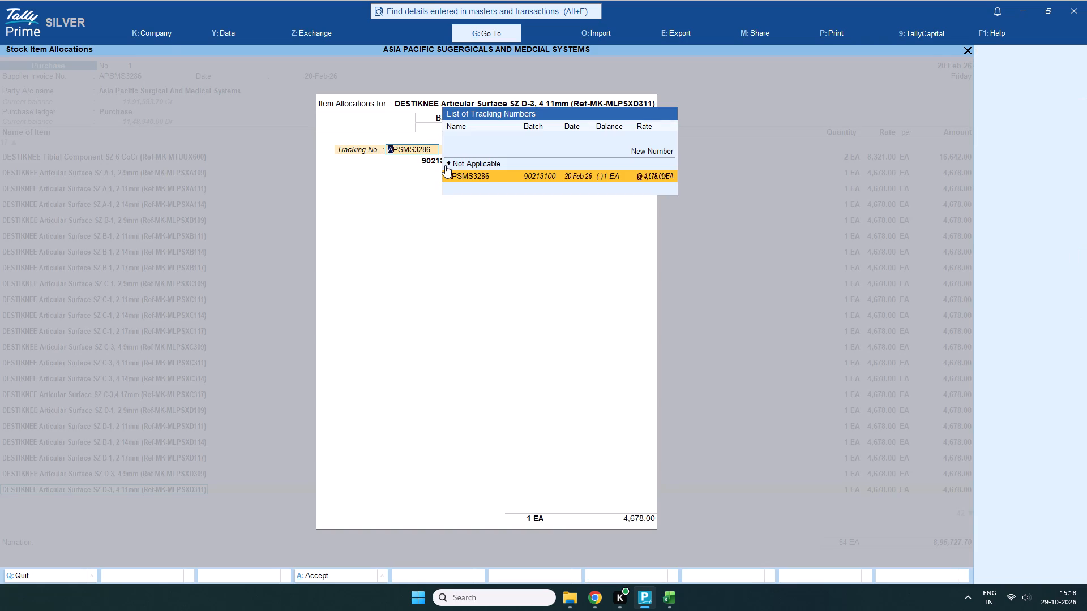
{"action": "scroll", "coordinate": [456, 166], "scroll_direction": "up", "scroll_amount": 1}
{"action": "key", "text": "Return"}
{"action": "key", "text": "Return"}
{"action": "key", "text": "Return"}
{"action": "key", "text": "Return"}
{"action": "key", "text": "Return"}
{"action": "key", "text": "Return"}
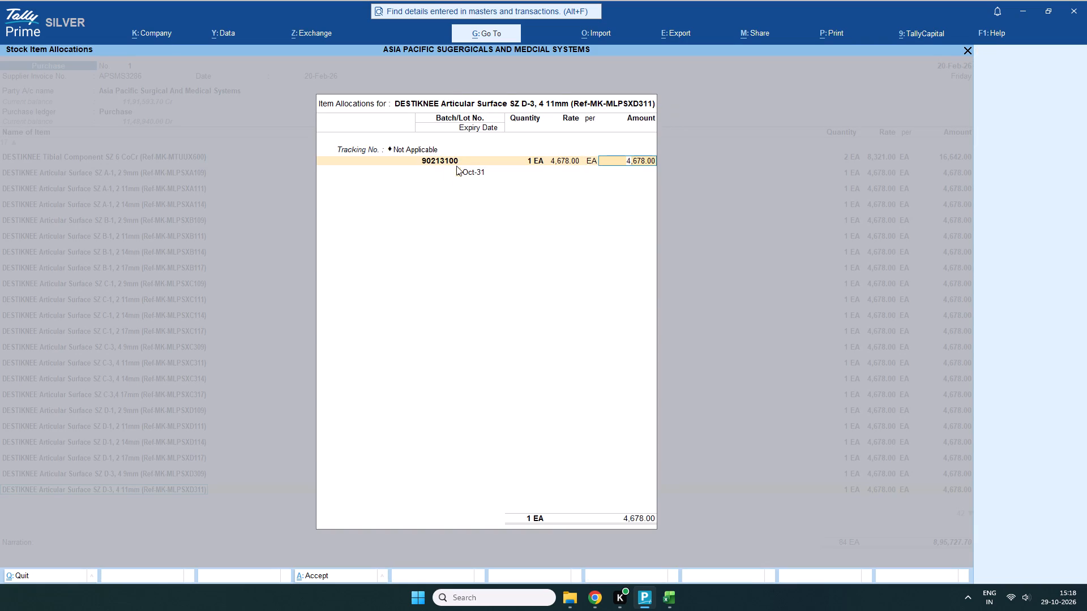
{"action": "key", "text": "Return"}
{"action": "key", "text": "Return"}
Set the tracking number of articular surface SZ D-3, 4 14mm to Not Applicable and complete its allocation with existing batch 90213100.
{"action": "key", "text": "Return"}
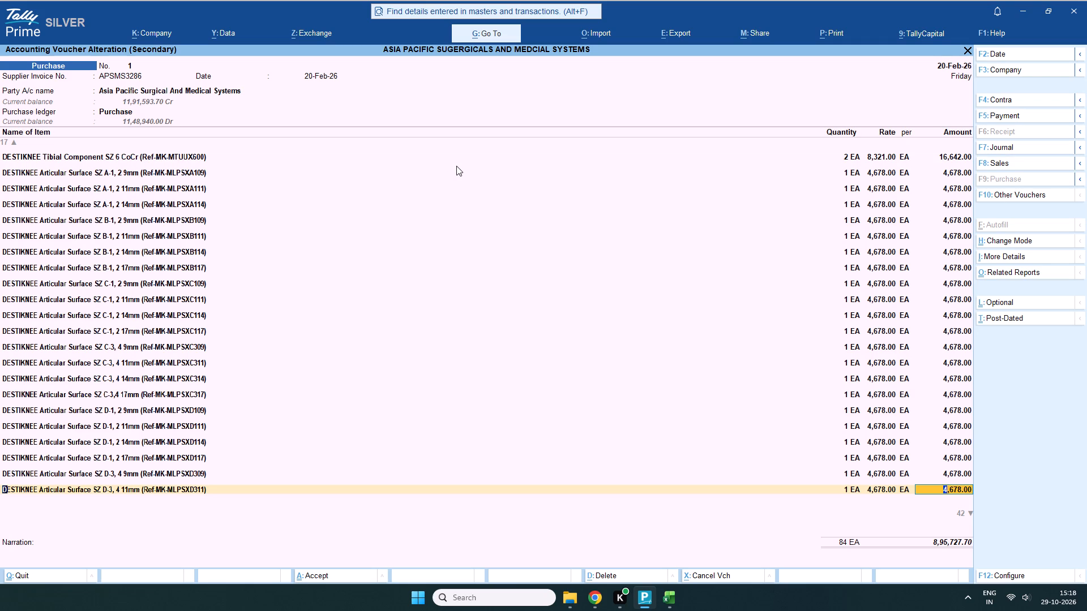
{"action": "key", "text": "Return"}
{"action": "scroll", "coordinate": [456, 166], "scroll_direction": "up", "scroll_amount": 1}
{"action": "key", "text": "Return"}
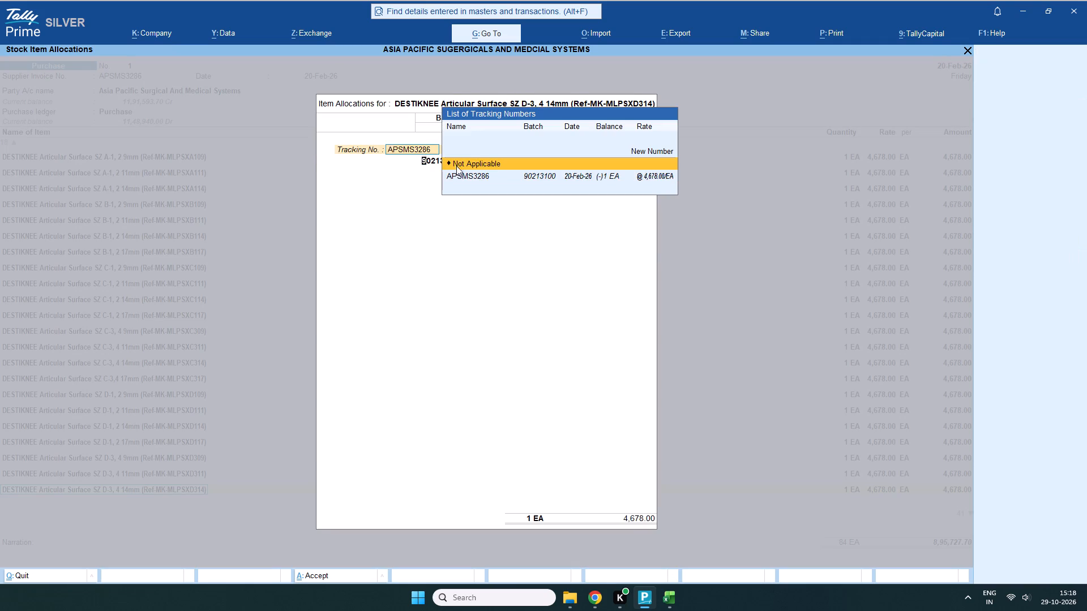
{"action": "key", "text": "Return"}
{"action": "key", "text": "Return"}
{"action": "key", "text": "Return"}
{"action": "key", "text": "Return"}
{"action": "key", "text": "Return"}
{"action": "key", "text": "Return"}
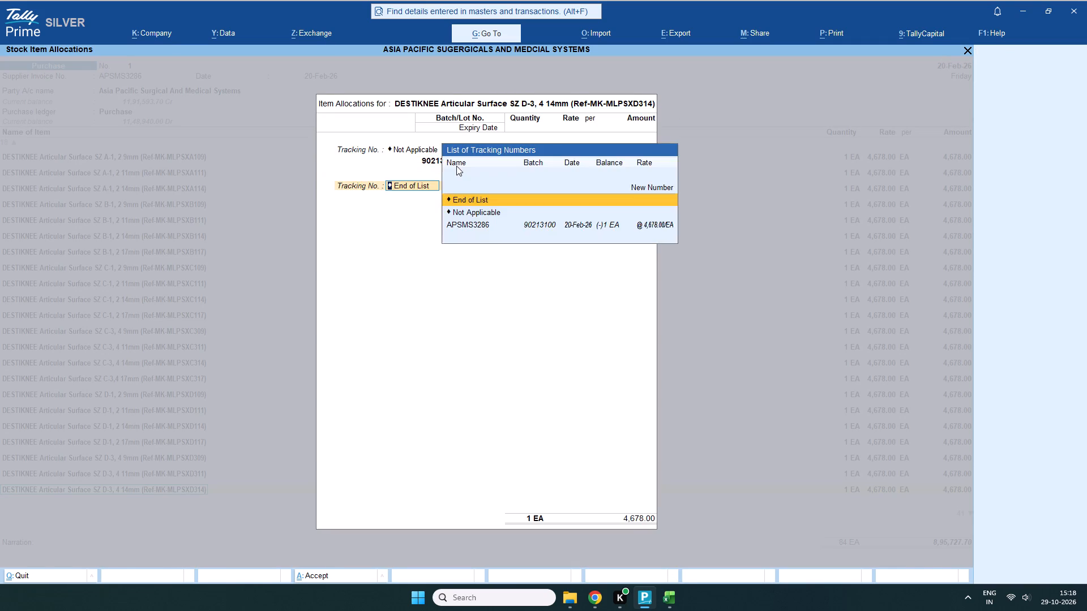
{"action": "key", "text": "Return"}
Set the tracking number of articular surface SZ E-3, 4 17mm to Not Applicable and complete its allocation with existing batch 90213100.
{"action": "key", "text": "Return"}
{"action": "key", "text": "Return"}
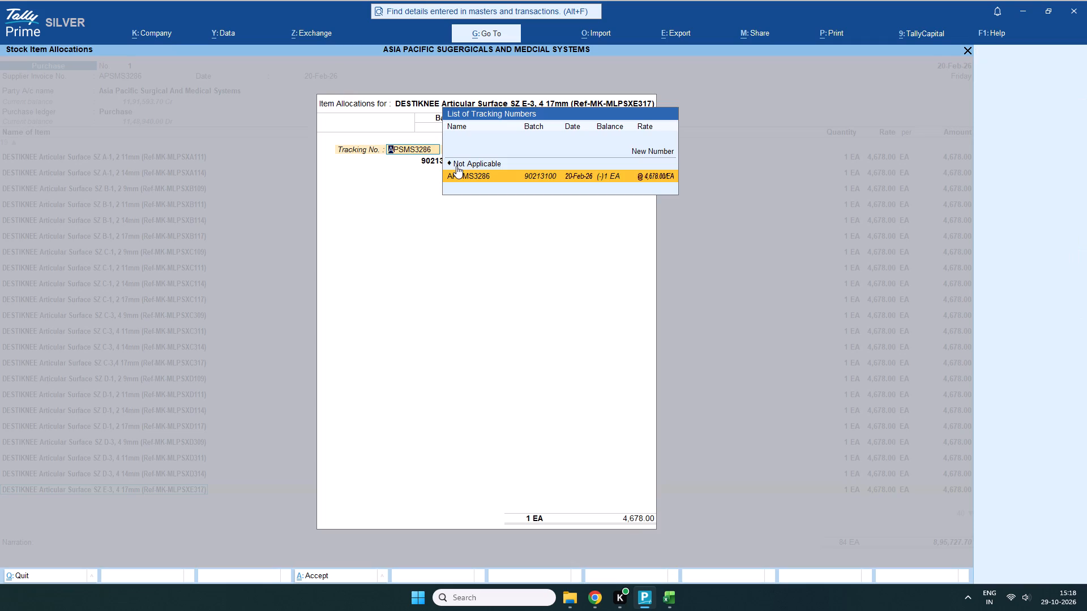
{"action": "scroll", "coordinate": [464, 165], "scroll_direction": "up", "scroll_amount": 2}
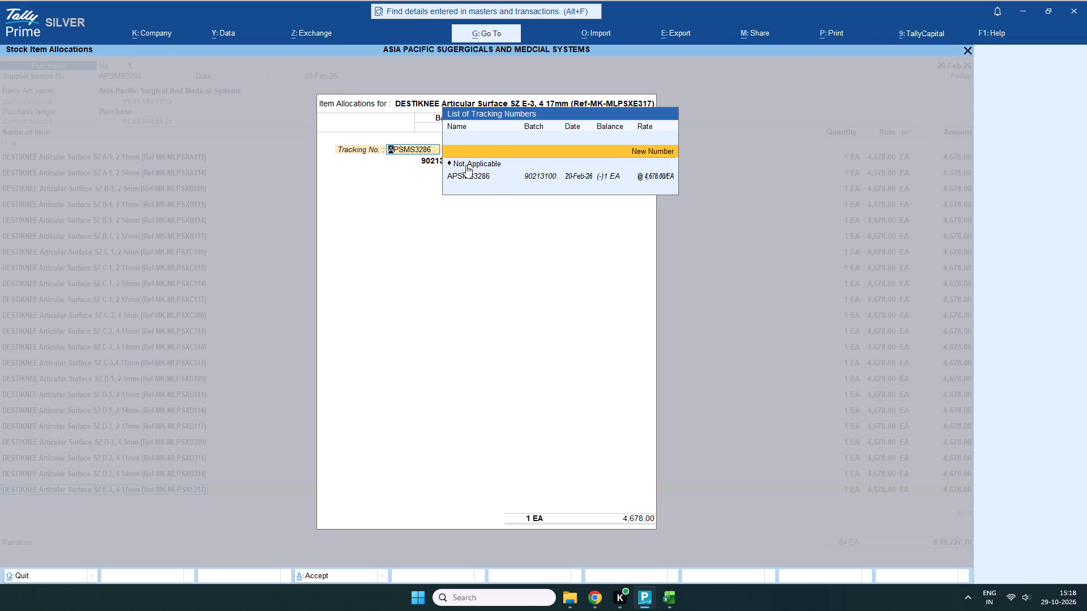
{"action": "scroll", "coordinate": [466, 165], "scroll_direction": "down", "scroll_amount": 1}
{"action": "key", "text": "Return"}
{"action": "key", "text": "Return"}
{"action": "key", "text": "Return"}
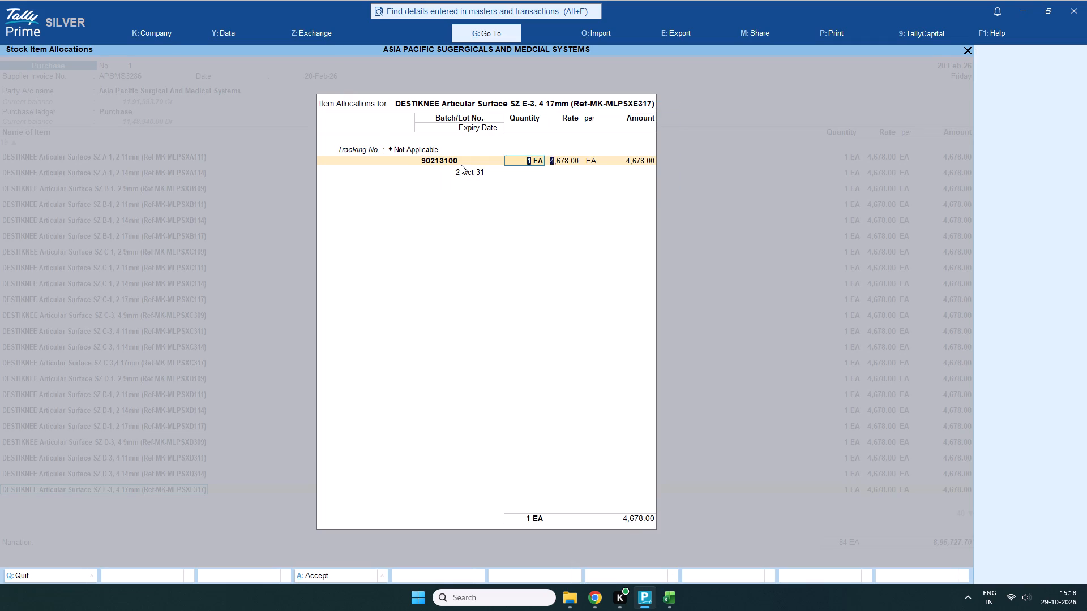
{"action": "key", "text": "Return"}
{"action": "key", "text": "Return"}
{"action": "key", "text": "Return"}
{"action": "key", "text": "Return"}
{"action": "key", "text": "Return"}
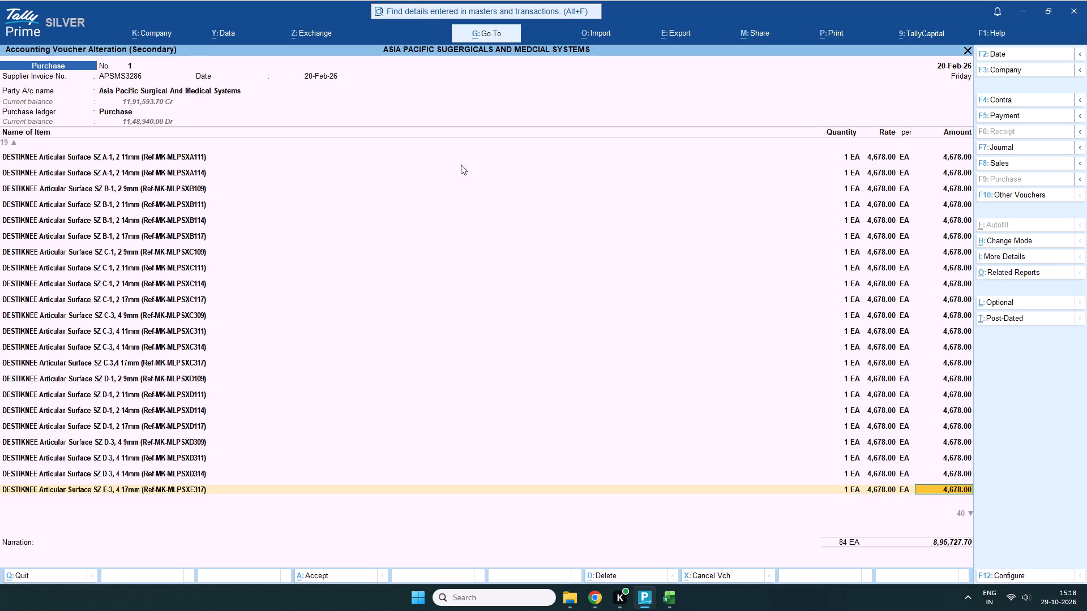
Set the tracking number of articular surface SZ E-3, 4 11mm to Not Applicable and complete its allocation with existing batch 90213100.
{"action": "key", "text": "Return"}
{"action": "key", "text": "Return"}
{"action": "key", "text": "Return"}
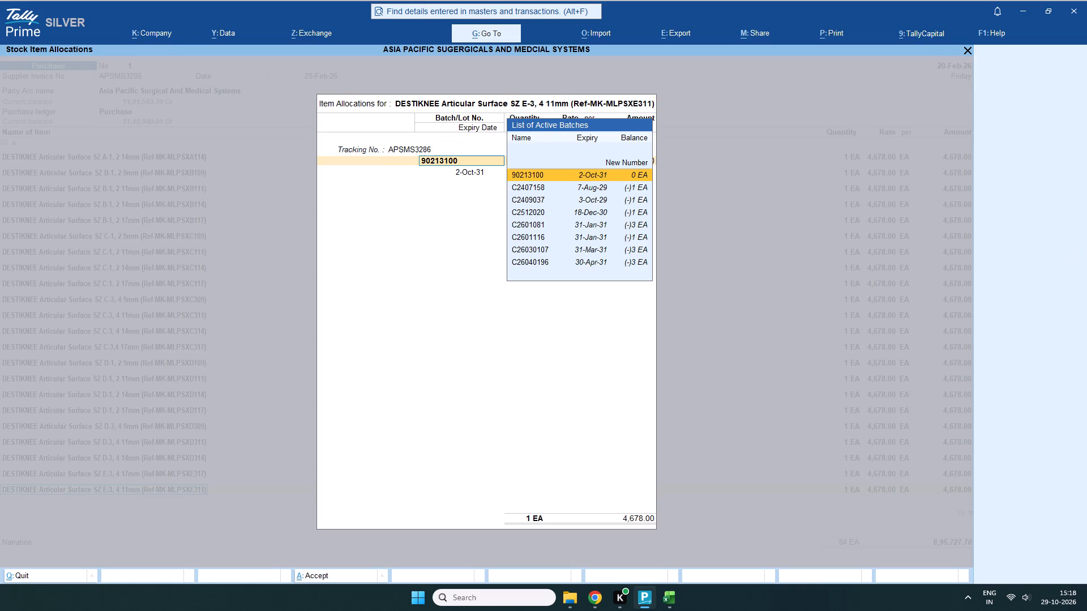
{"action": "left_click", "coordinate": [412, 150]}
{"action": "scroll", "coordinate": [463, 160], "scroll_direction": "up", "scroll_amount": 1}
{"action": "left_click", "coordinate": [464, 162]}
{"action": "key", "text": "Return"}
{"action": "key", "text": "Return"}
{"action": "key", "text": "Return"}
{"action": "key", "text": "Return"}
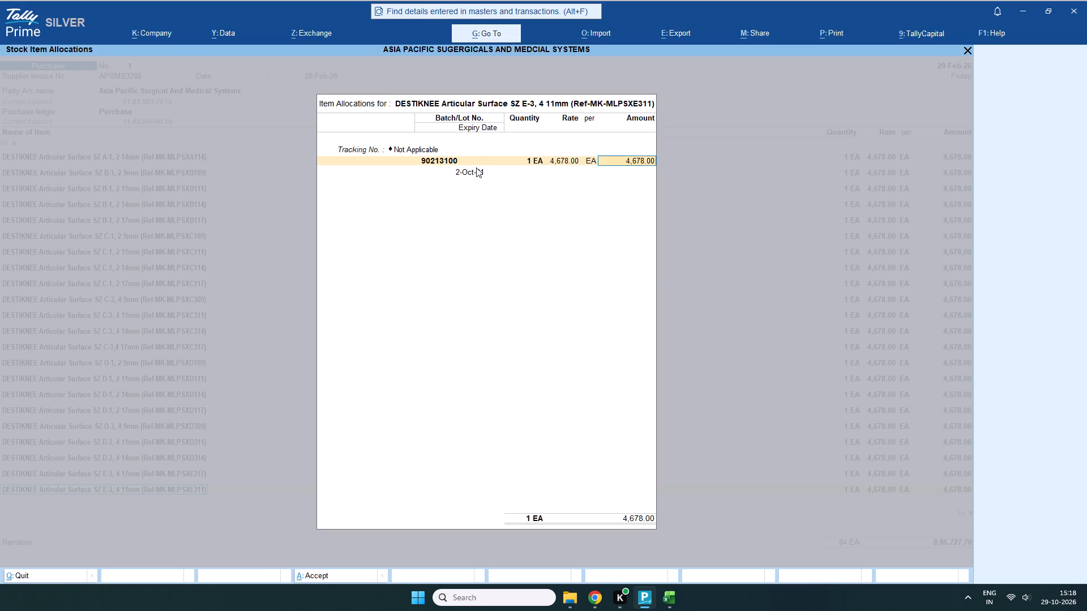
{"action": "key", "text": "Return"}
{"action": "key", "text": "Return"}
{"action": "key", "text": "Return"}
{"action": "key", "text": "Return"}
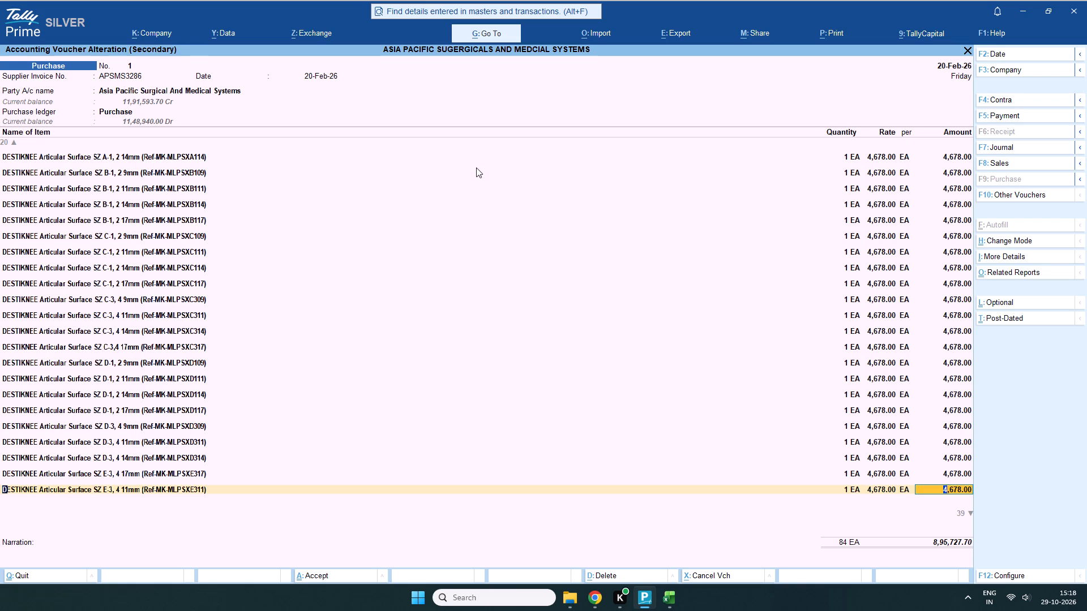
Set the tracking number of articular surface SZ E-3, 4 14mm to Not Applicable and complete its allocation with existing batch 90213100.
{"action": "key", "text": "Return"}
{"action": "scroll", "coordinate": [476, 167], "scroll_direction": "up", "scroll_amount": 1}
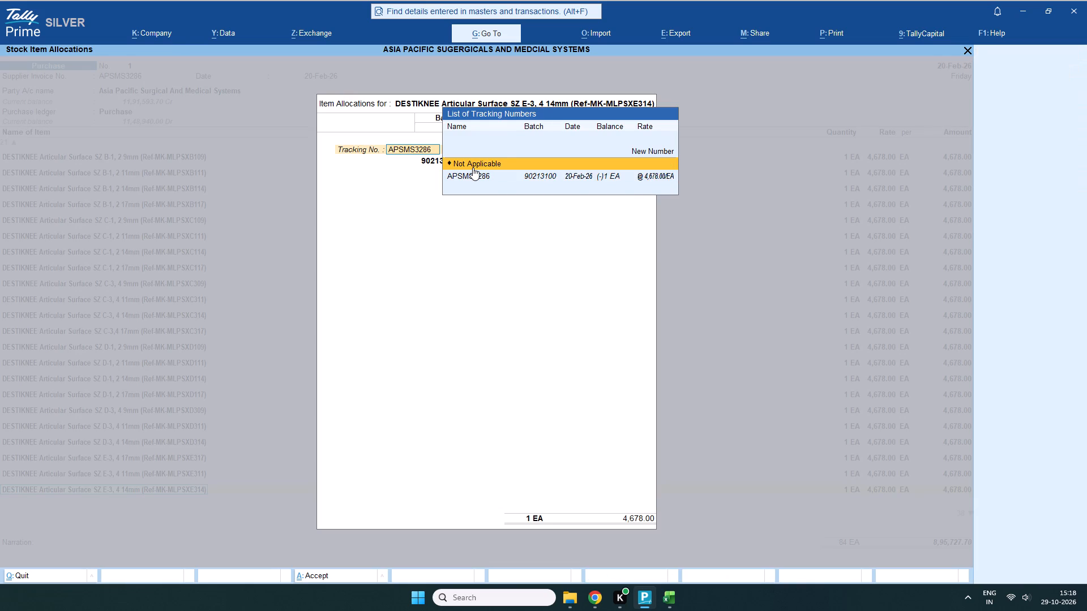
{"action": "key", "text": "Return"}
{"action": "key", "text": "Return"}
{"action": "key", "text": "Return"}
{"action": "key", "text": "Return"}
{"action": "key", "text": "Return"}
{"action": "key", "text": "Return"}
{"action": "key", "text": "Return"}
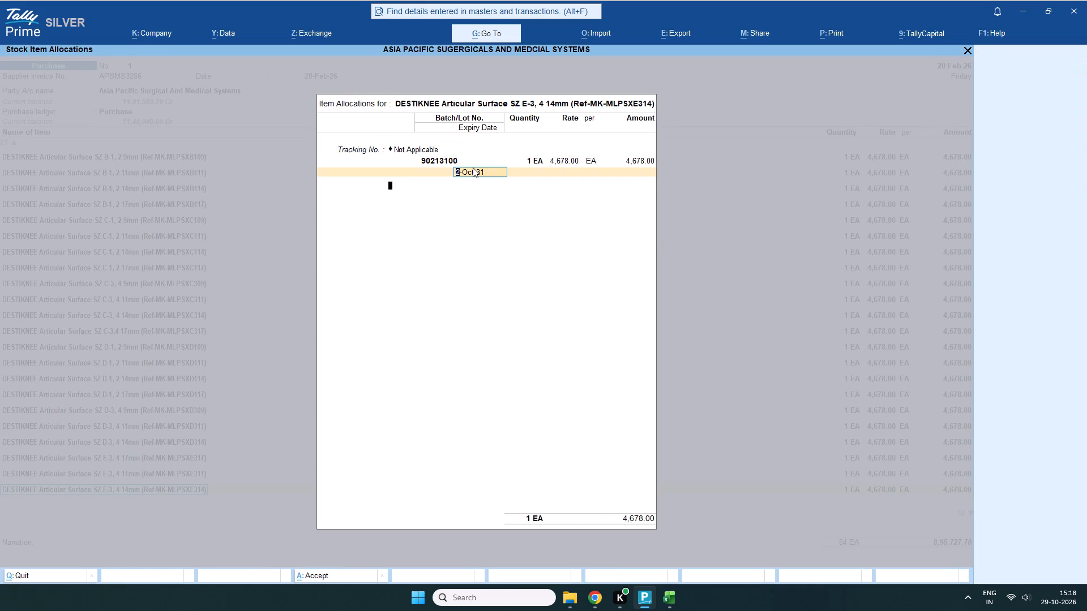
{"action": "key", "text": "Return"}
{"action": "key", "text": "Return"}
Set the tracking number of articular surface SZ E-5, 6 9mm to Not Applicable and complete its allocation with existing batch 90213100.
{"action": "key", "text": "Return"}
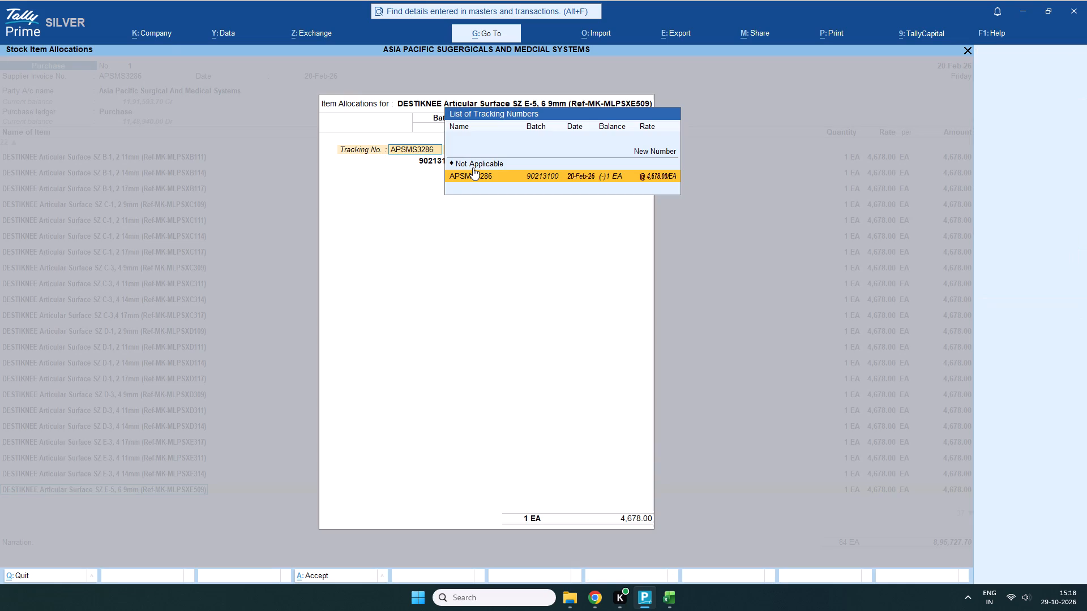
{"action": "scroll", "coordinate": [473, 167], "scroll_direction": "up", "scroll_amount": 2}
{"action": "scroll", "coordinate": [473, 167], "scroll_direction": "down", "scroll_amount": 1}
{"action": "key", "text": "Return"}
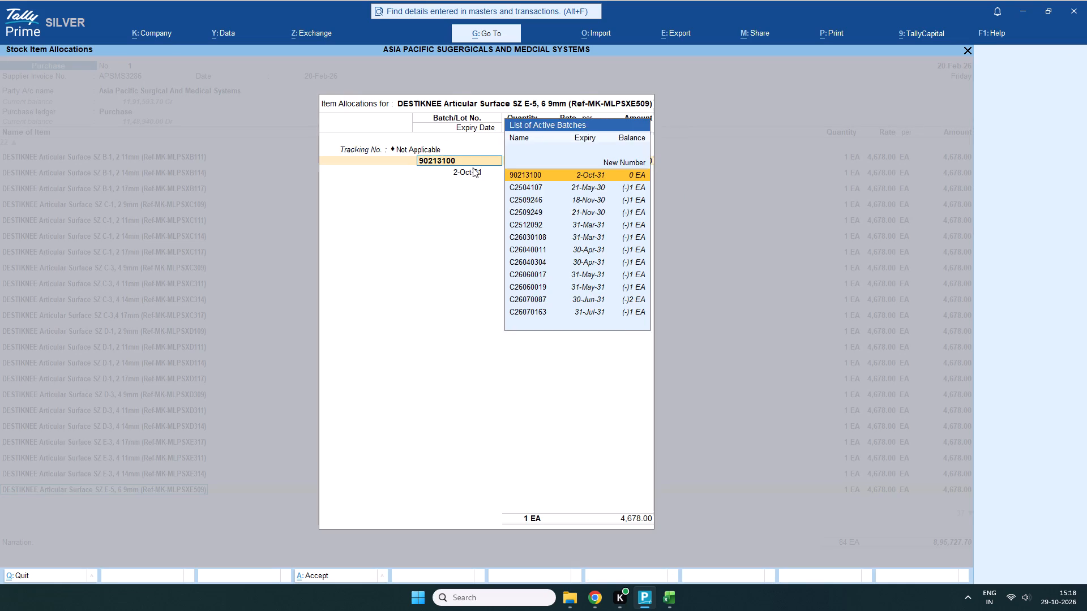
{"action": "key", "text": "Return"}
{"action": "key", "text": "Return"}
{"action": "key", "text": "Return"}
{"action": "key", "text": "Return"}
{"action": "key", "text": "Return"}
{"action": "key", "text": "Return"}
{"action": "key", "text": "Return"}
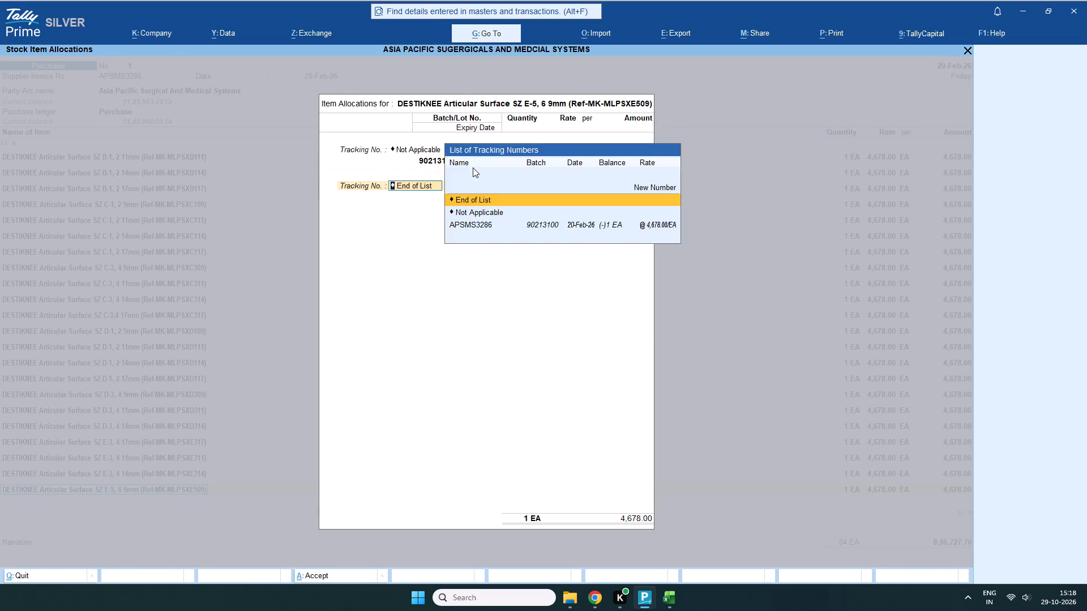
{"action": "key", "text": "Return"}
Set the tracking number of articular surface SZ E-5, 6 11mm to Not Applicable and complete its allocation with existing batch 90213100.
{"action": "key", "text": "Return"}
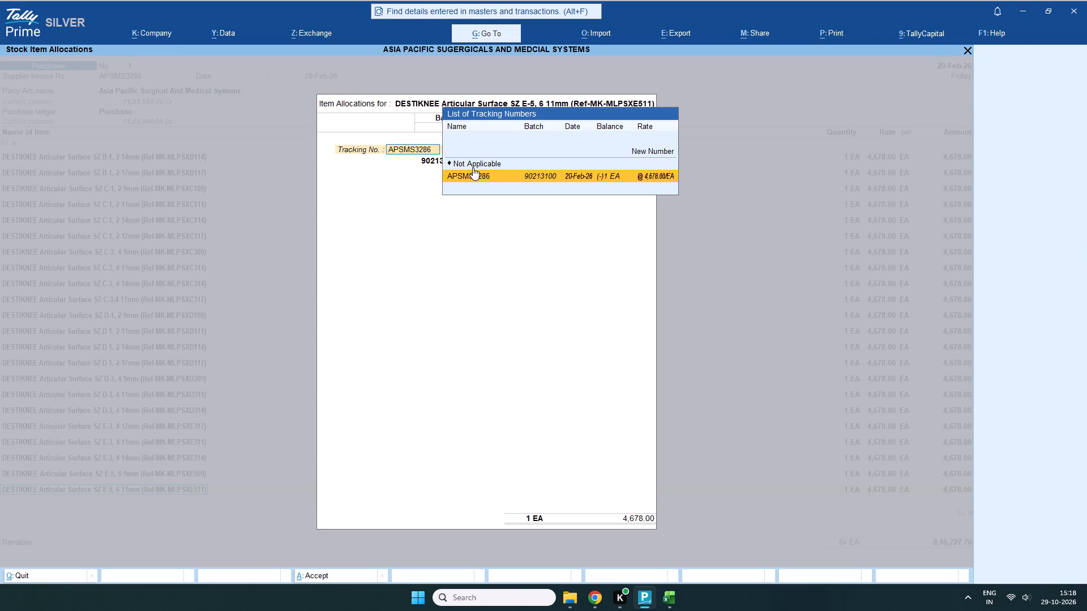
{"action": "scroll", "coordinate": [472, 167], "scroll_direction": "up", "scroll_amount": 1}
{"action": "key", "text": "Return"}
{"action": "key", "text": "Return"}
{"action": "key", "text": "Return"}
{"action": "key", "text": "Return"}
{"action": "key", "text": "Return"}
{"action": "key", "text": "Return"}
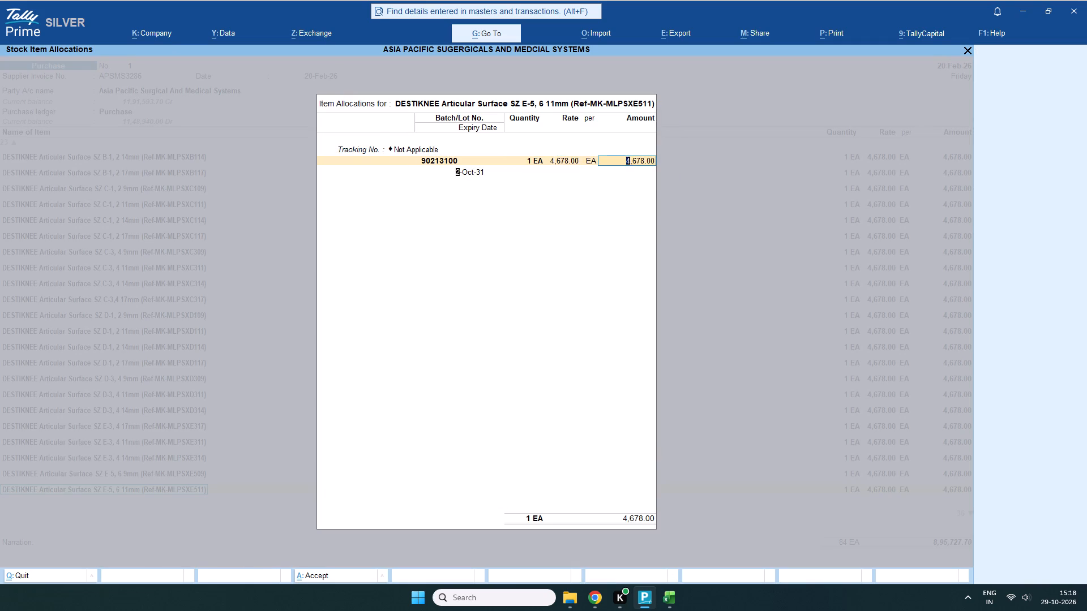
{"action": "key", "text": "Return"}
{"action": "key", "text": "Return"}
{"action": "key", "text": "Return"}
{"action": "key", "text": "Return"}
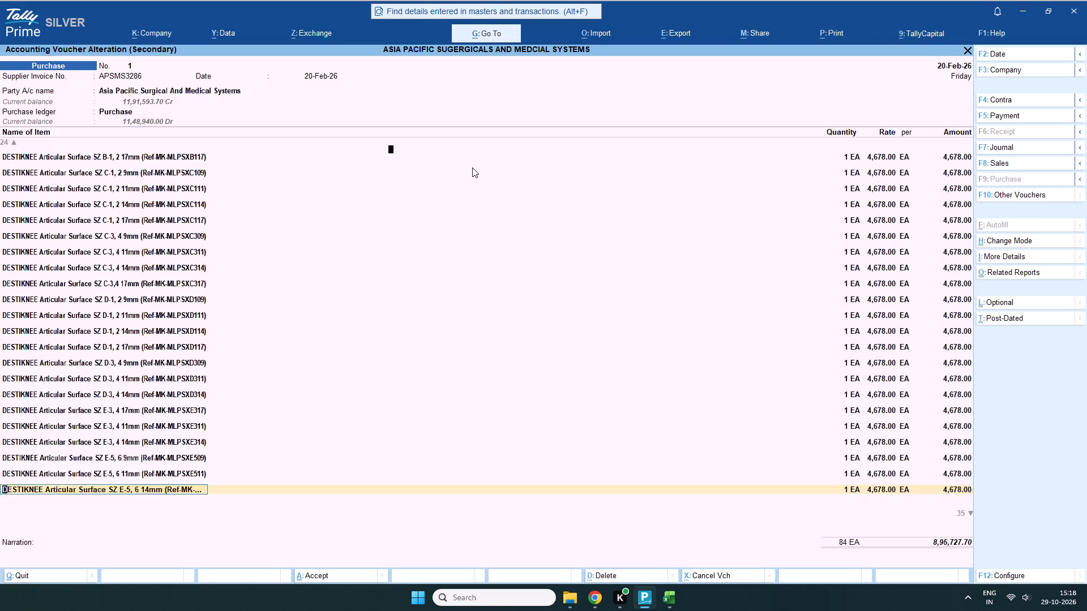
Set the tracking number of articular surface SZ E-5, 6 14mm to Not Applicable and complete its allocation with existing batch 90213100.
{"action": "scroll", "coordinate": [472, 167], "scroll_direction": "up", "scroll_amount": 1}
{"action": "key", "text": "Return"}
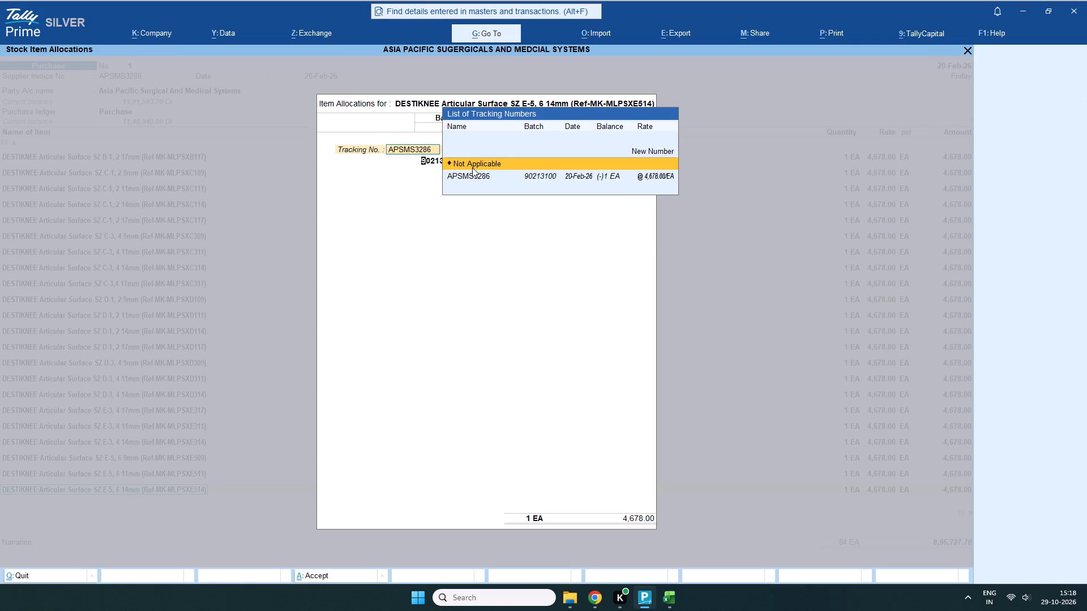
{"action": "key", "text": "Return"}
{"action": "key", "text": "Return"}
{"action": "key", "text": "Return"}
{"action": "key", "text": "Return"}
{"action": "key", "text": "Return"}
{"action": "key", "text": "Return"}
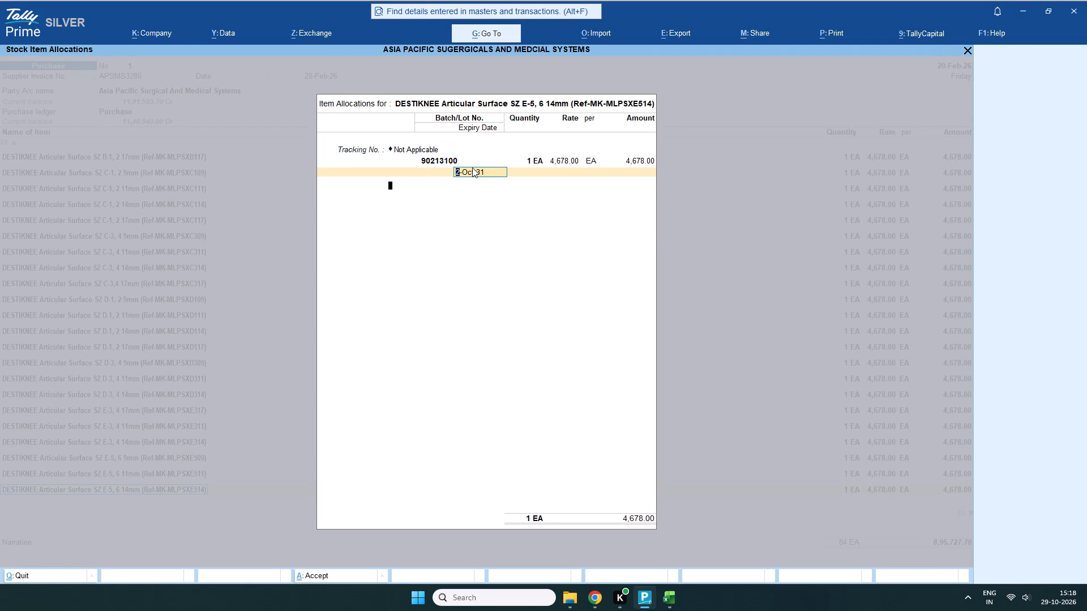
{"action": "key", "text": "Return"}
{"action": "key", "text": "Return"}
Set the tracking number of articular surface SZ E-5,6 17mm to Not Applicable and complete its allocation with existing batch 90213100.
{"action": "key", "text": "Return"}
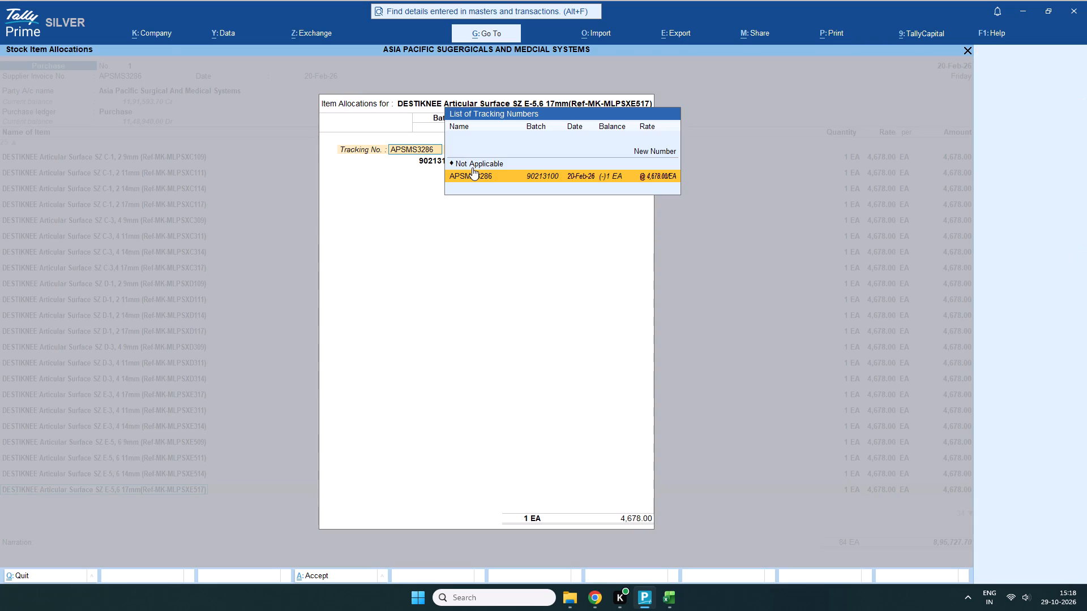
{"action": "scroll", "coordinate": [472, 167], "scroll_direction": "up", "scroll_amount": 2}
{"action": "scroll", "coordinate": [472, 167], "scroll_direction": "down", "scroll_amount": 1}
{"action": "key", "text": "Return"}
{"action": "key", "text": "Return"}
{"action": "key", "text": "Return"}
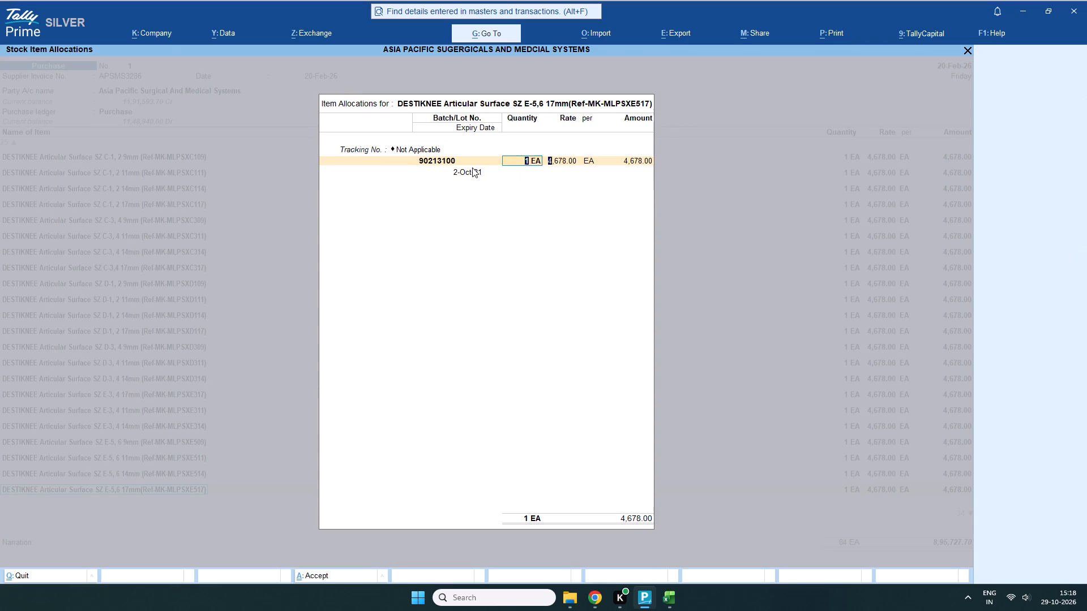
{"action": "key", "text": "Return"}
{"action": "key", "text": "Return"}
{"action": "key", "text": "Return"}
{"action": "key", "text": "Return"}
{"action": "key", "text": "Return"}
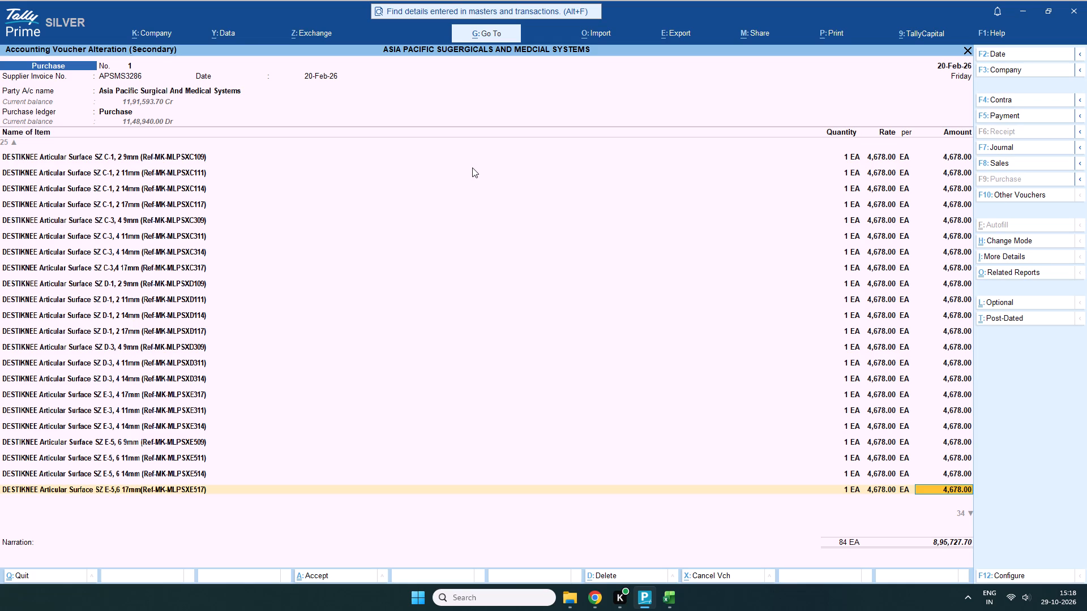
Set the tracking number of articular surface SZ F-5, 6 11mm to Not Applicable and complete its allocation with existing batch 90213100.
{"action": "key", "text": "Return"}
{"action": "key", "text": "Return"}
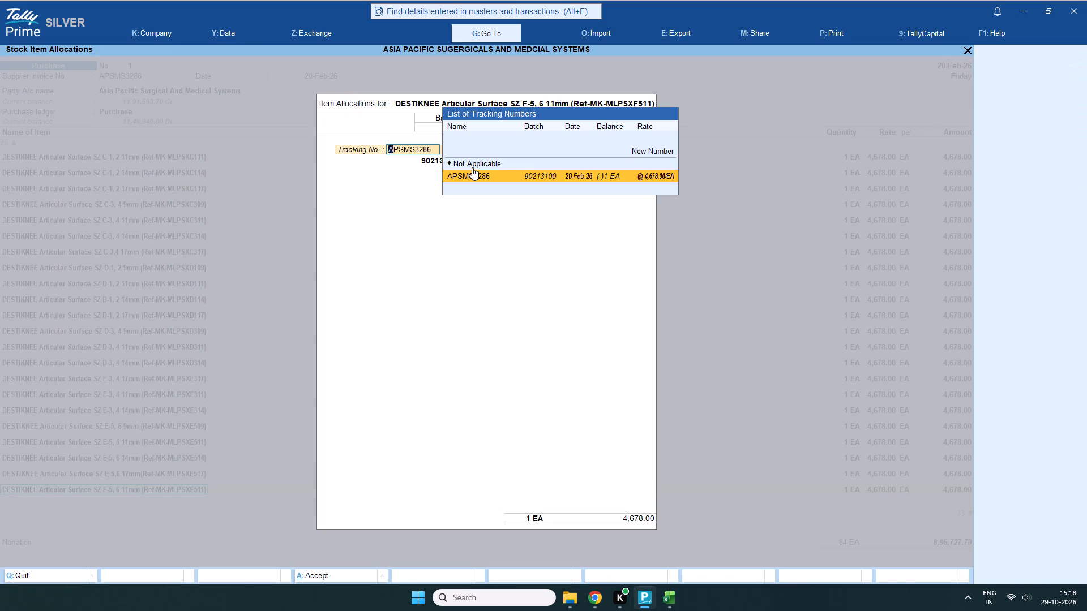
{"action": "scroll", "coordinate": [472, 167], "scroll_direction": "up", "scroll_amount": 1}
{"action": "key", "text": "Return"}
{"action": "key", "text": "Return"}
{"action": "key", "text": "Return"}
{"action": "key", "text": "Return"}
{"action": "key", "text": "Return"}
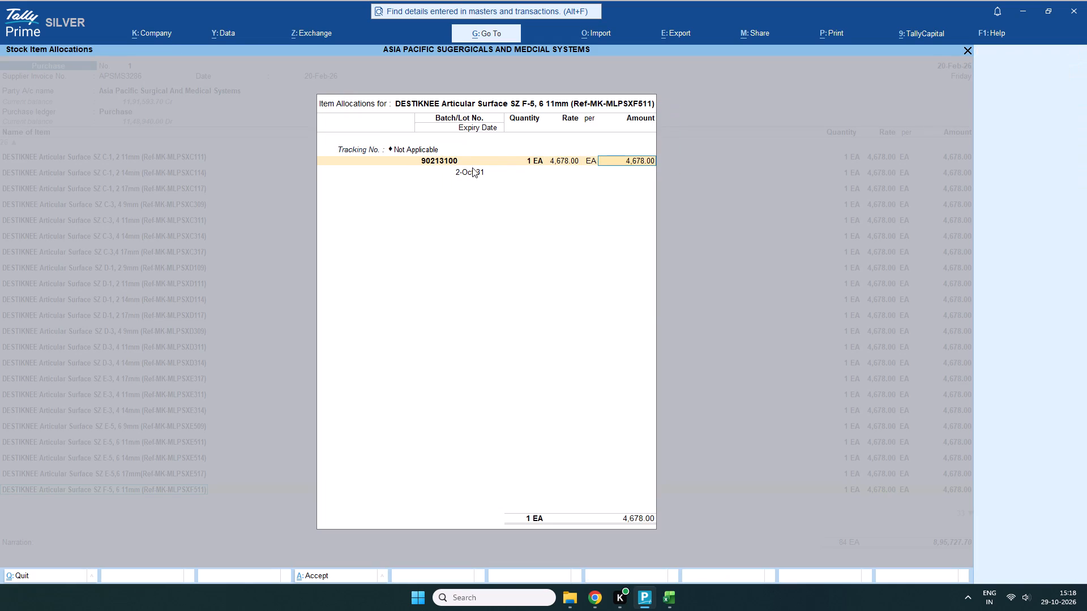
{"action": "key", "text": "Return"}
{"action": "key", "text": "Return"}
{"action": "key", "text": "Return"}
{"action": "key", "text": "Return"}
{"action": "key", "text": "Return"}
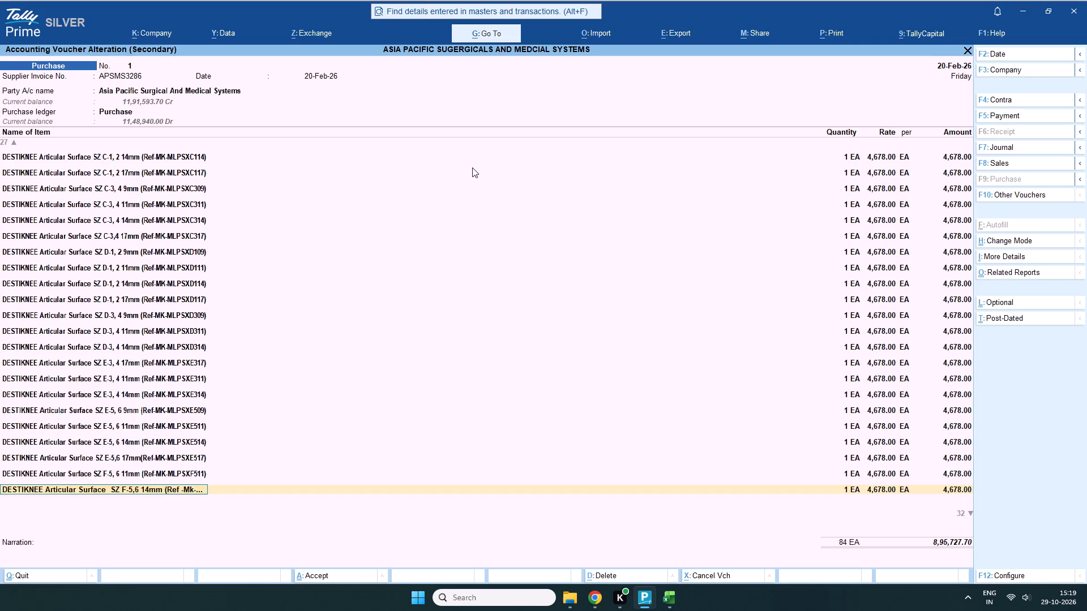
Set the tracking number of articular surface SZ F-5,6 14mm to Not Applicable and complete its allocation with existing batch 90213100.
{"action": "scroll", "coordinate": [472, 167], "scroll_direction": "up", "scroll_amount": 1}
{"action": "key", "text": "Return"}
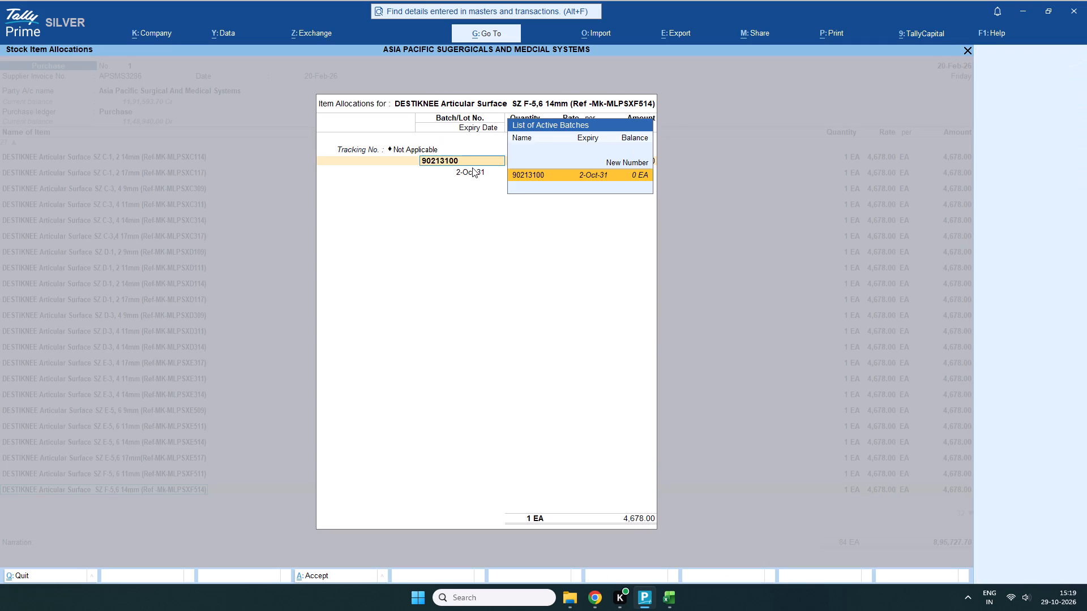
{"action": "key", "text": "Return"}
{"action": "key", "text": "Return"}
{"action": "key", "text": "Return"}
{"action": "key", "text": "Return"}
{"action": "key", "text": "Return"}
{"action": "key", "text": "Return"}
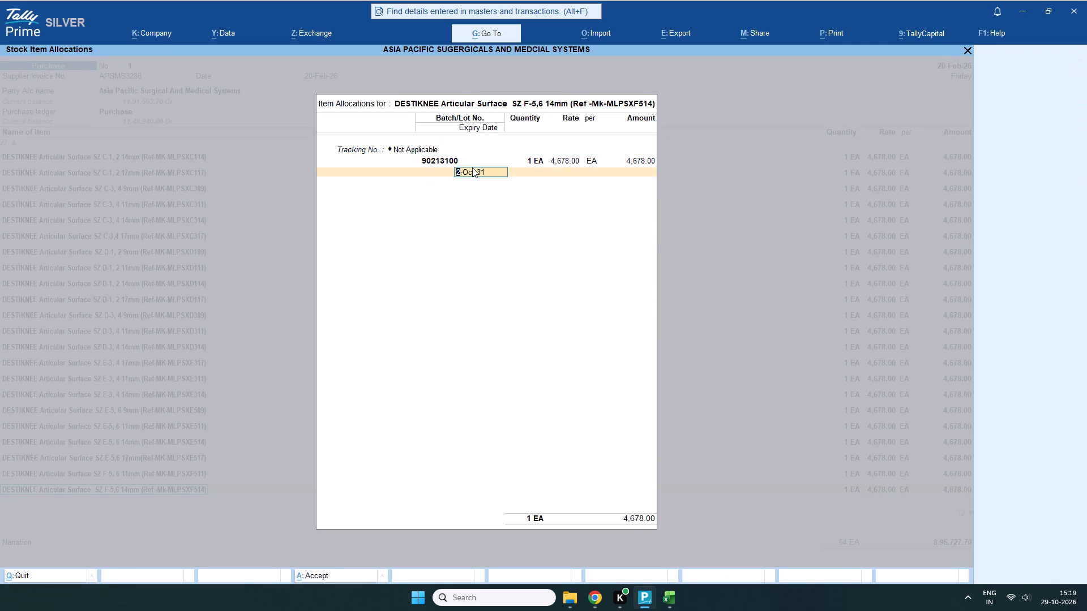
{"action": "key", "text": "Return"}
{"action": "key", "text": "Return"}
Set the tracking number of articular surface SZ F-5, 6 17mm to Not Applicable and complete its allocation with existing batch 90213100.
{"action": "key", "text": "Return"}
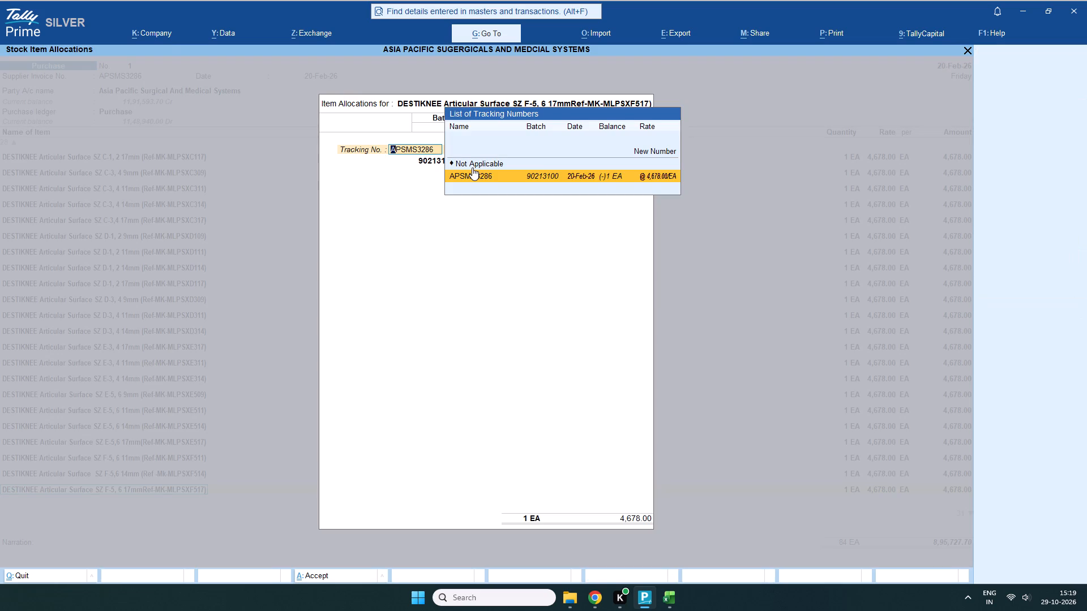
{"action": "scroll", "coordinate": [472, 167], "scroll_direction": "up", "scroll_amount": 1}
{"action": "key", "text": "Return"}
{"action": "key", "text": "Return"}
{"action": "key", "text": "Return"}
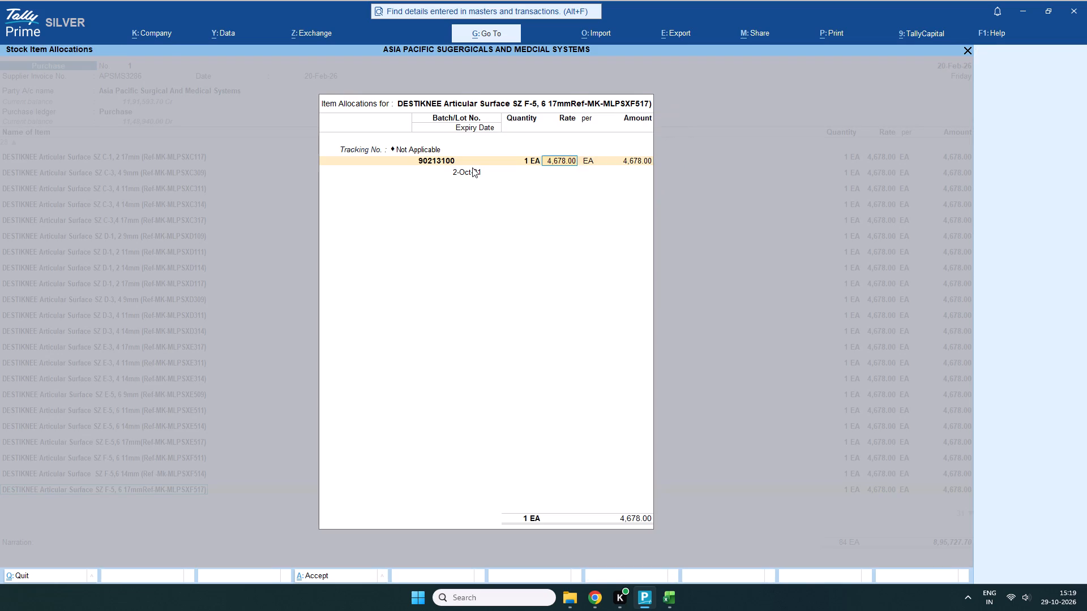
{"action": "key", "text": "Return"}
{"action": "key", "text": "Return"}
{"action": "key", "text": "Return"}
{"action": "key", "text": "Return"}
{"action": "key", "text": "Return"}
{"action": "key", "text": "Return"}
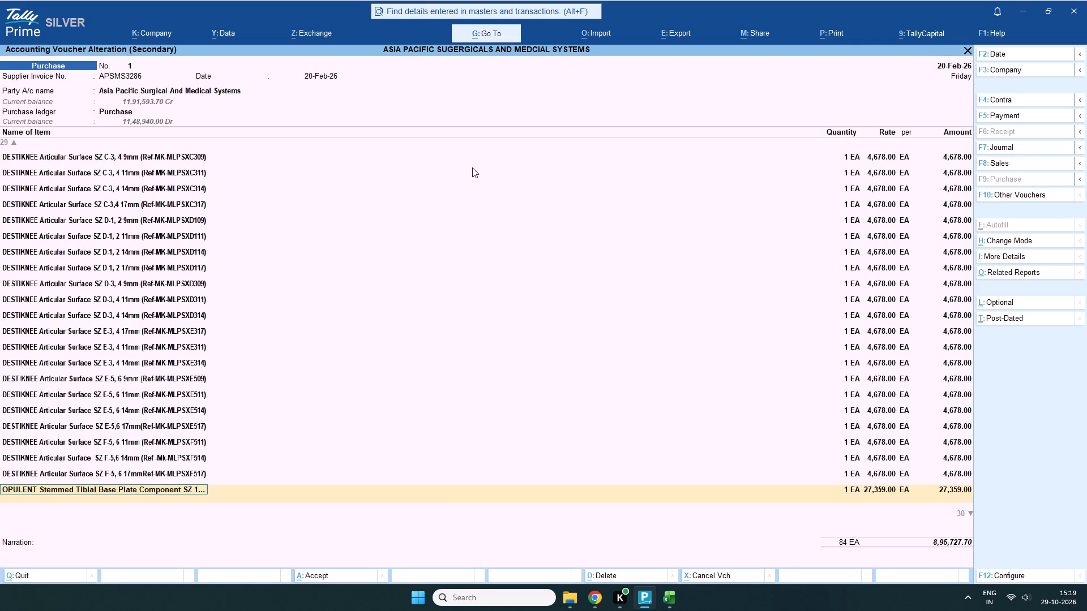
Set the tracking number of OPULENT stemmed tibial base plate SZ 1 CoCr to Not Applicable and complete its allocation with existing batch 90213100.
{"action": "key", "text": "Return"}
{"action": "scroll", "coordinate": [472, 167], "scroll_direction": "up", "scroll_amount": 1}
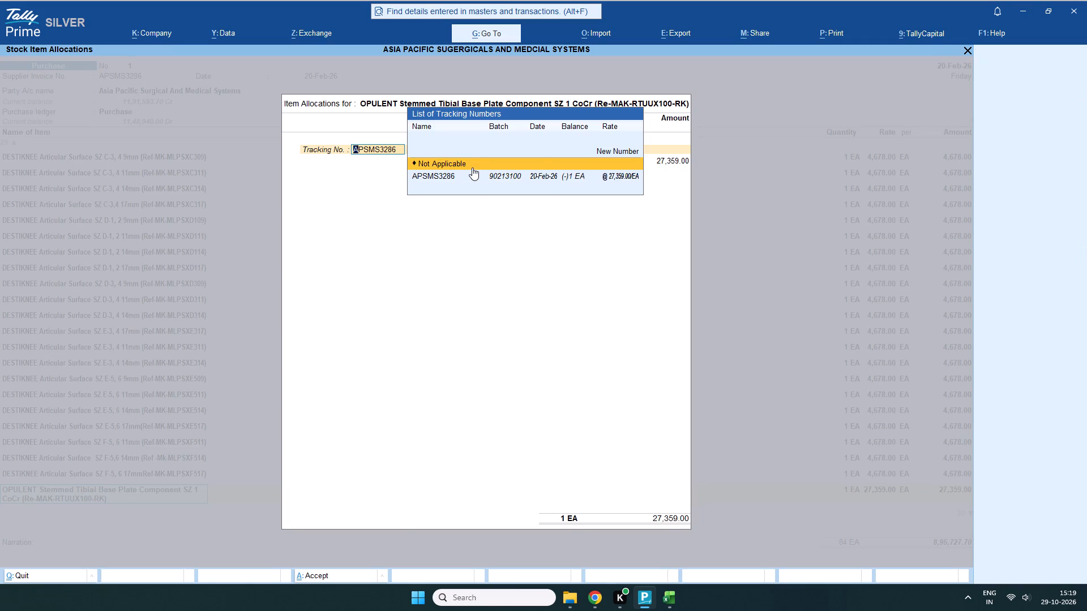
{"action": "key", "text": "Return"}
{"action": "key", "text": "Return"}
{"action": "key", "text": "Return"}
{"action": "key", "text": "Return"}
{"action": "key", "text": "Return"}
{"action": "key", "text": "Return"}
{"action": "key", "text": "Return"}
{"action": "key", "text": "Return"}
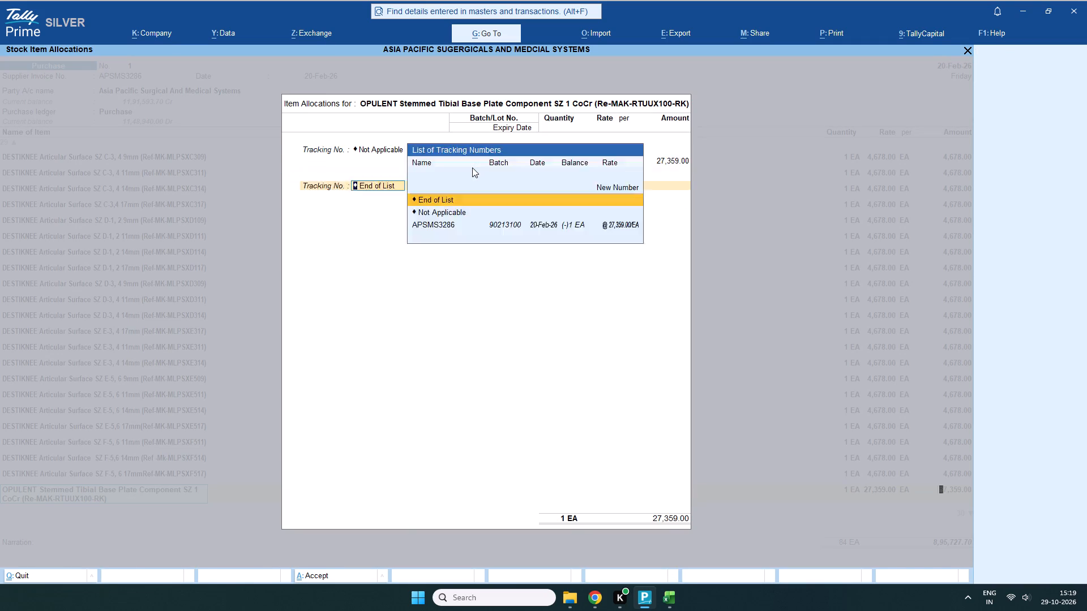
{"action": "key", "text": "Return"}
{"action": "key", "text": "Return"}
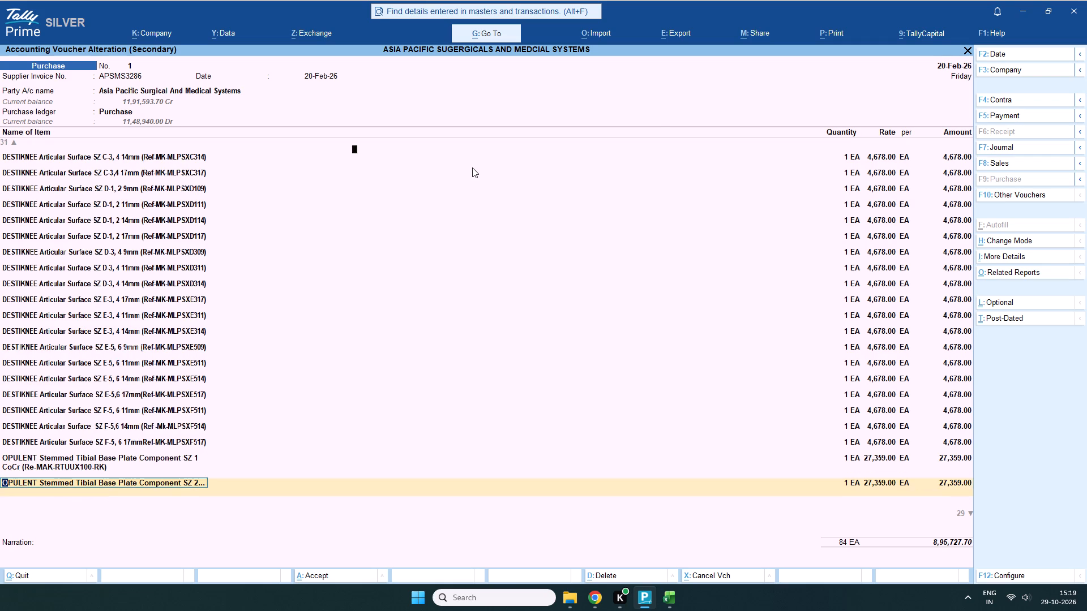
Set the tracking number of OPULENT stemmed tibial base plate SZ 2 CoCr to Not Applicable and complete its allocation with existing batch 90213100.
{"action": "scroll", "coordinate": [472, 167], "scroll_direction": "up", "scroll_amount": 1}
{"action": "key", "text": "Return"}
{"action": "key", "text": "Return"}
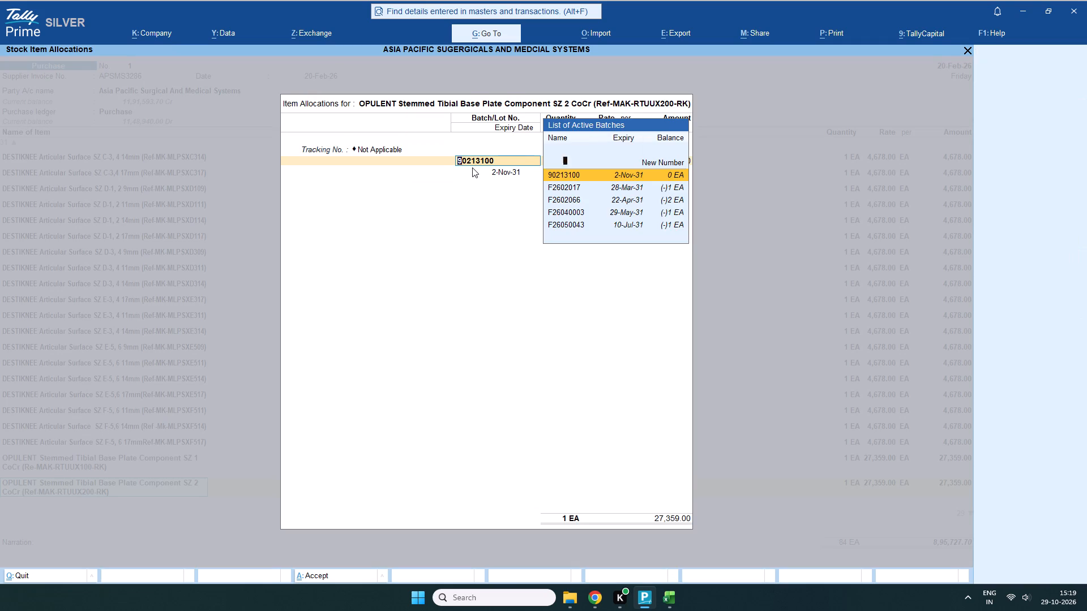
{"action": "key", "text": "Return"}
{"action": "key", "text": "Return"}
{"action": "key", "text": "Return"}
{"action": "key", "text": "Return"}
{"action": "key", "text": "Return"}
{"action": "key", "text": "Return"}
{"action": "key", "text": "Return"}
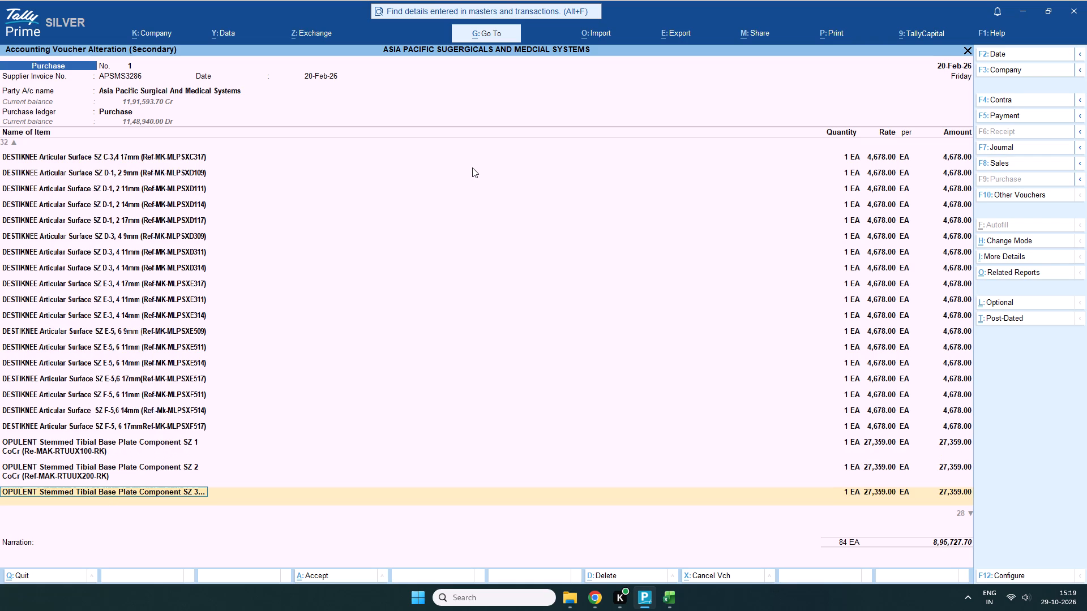
Set the tracking number of OPULENT stemmed tibial base plate SZ 3 CoCr to Not Applicable and complete its allocation with existing batch 90213100.
{"action": "key", "text": "Return"}
{"action": "scroll", "coordinate": [469, 166], "scroll_direction": "up", "scroll_amount": 1}
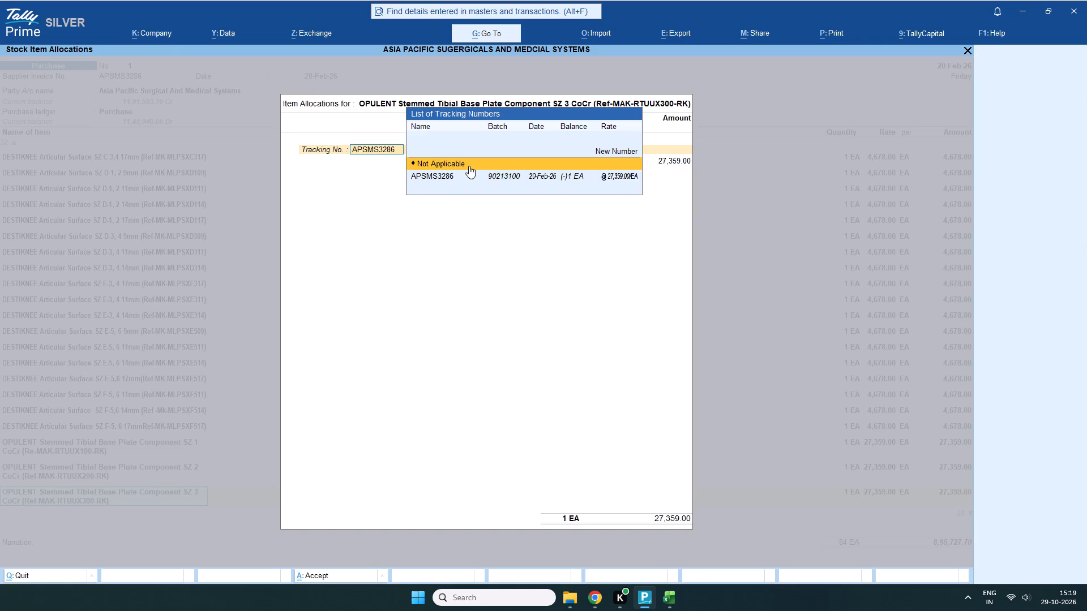
{"action": "key", "text": "Return"}
{"action": "key", "text": "Return"}
{"action": "key", "text": "Return"}
{"action": "key", "text": "Return"}
{"action": "key", "text": "Return"}
{"action": "key", "text": "Return"}
{"action": "key", "text": "Return"}
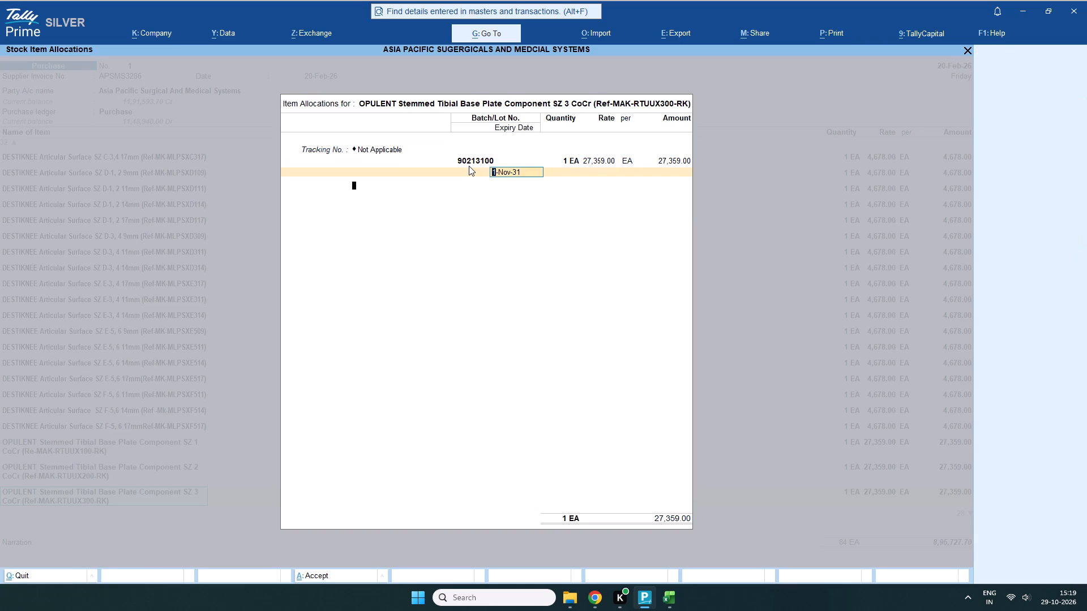
{"action": "key", "text": "Return"}
{"action": "key", "text": "Return"}
Set the tracking number of OPULENT stemmed tibial base plate SZ 4 CoCr to Not Applicable and complete its allocation with existing batch 90213100.
{"action": "key", "text": "Return"}
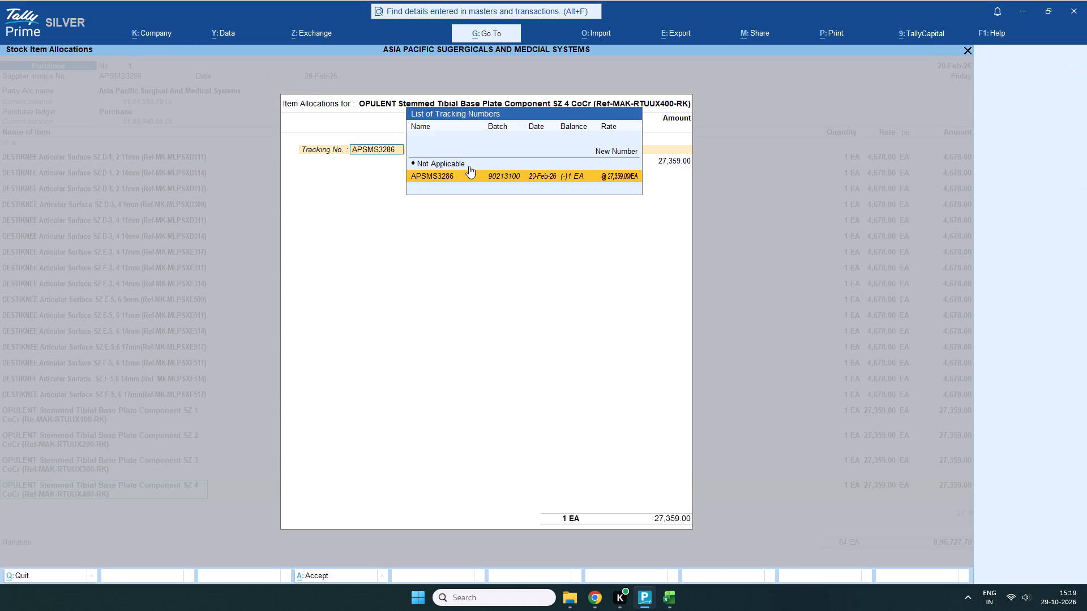
{"action": "scroll", "coordinate": [469, 165], "scroll_direction": "up", "scroll_amount": 1}
{"action": "key", "text": "Return"}
{"action": "key", "text": "Return"}
{"action": "key", "text": "Return"}
{"action": "key", "text": "Return"}
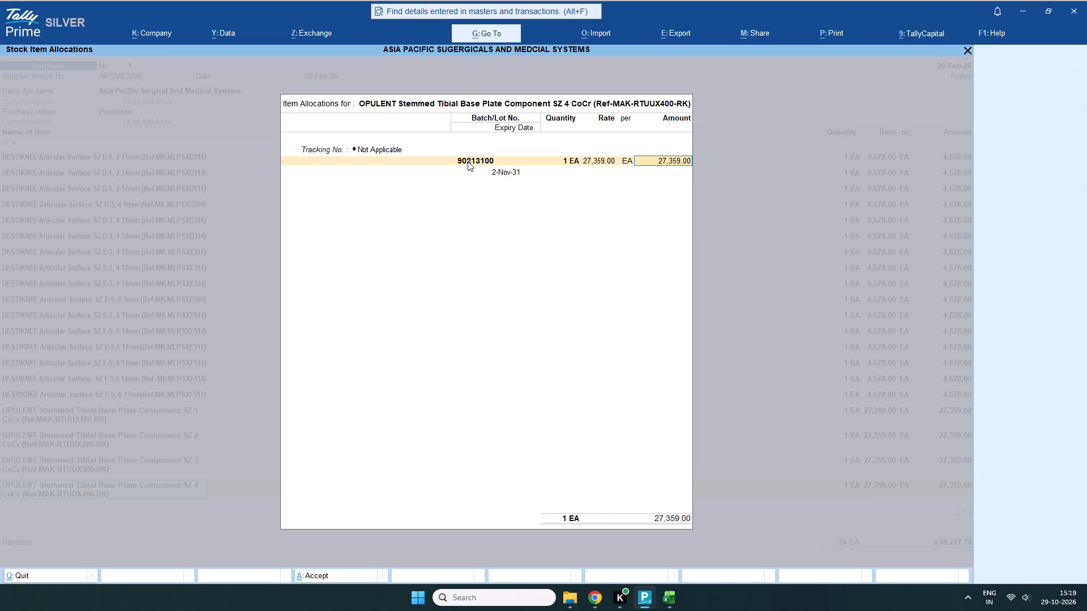
{"action": "key", "text": "Return"}
{"action": "key", "text": "Return"}
{"action": "key", "text": "Return"}
{"action": "key", "text": "Return"}
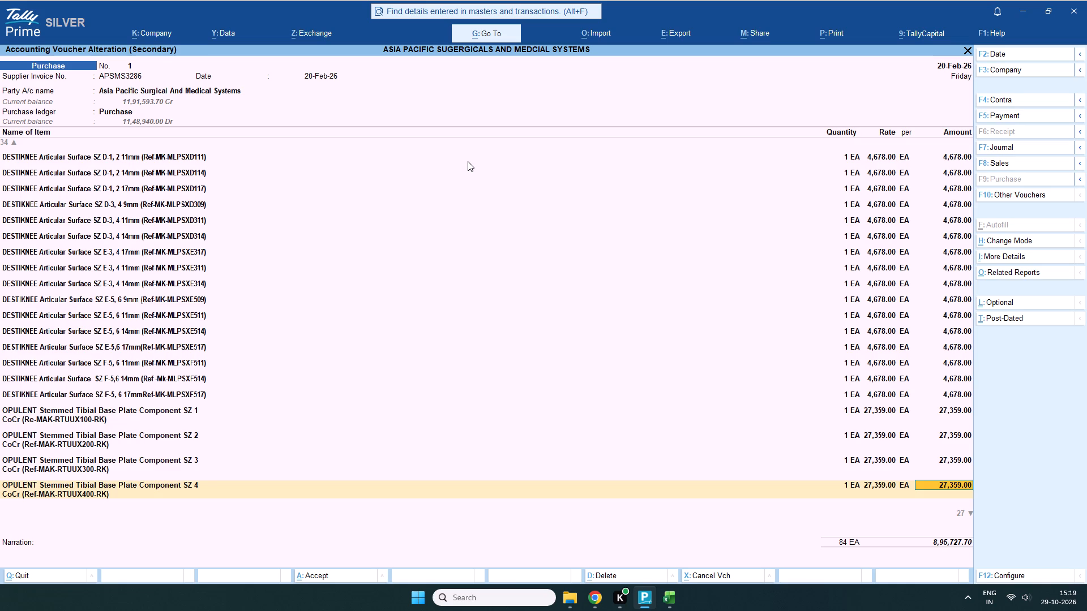
{"action": "key", "text": "Return"}
Set the tracking number of OPULENT stemmed tibial base plate SZ 5 CoCr to Not Applicable and complete its allocation with existing batch 90213100.
{"action": "key", "text": "Return"}
{"action": "scroll", "coordinate": [468, 161], "scroll_direction": "up", "scroll_amount": 1}
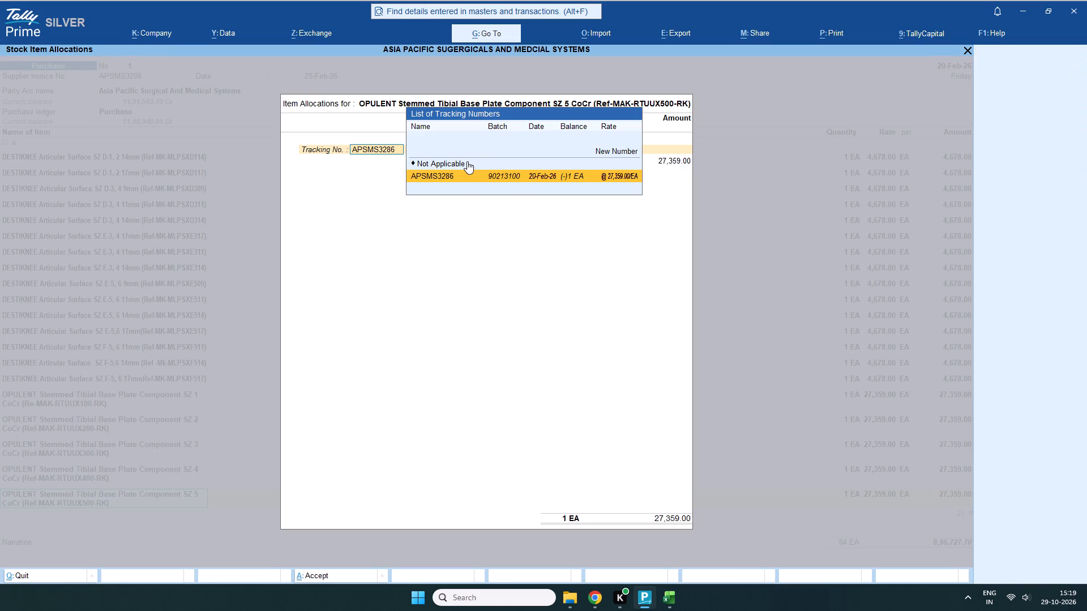
{"action": "key", "text": "Return"}
{"action": "key", "text": "Return"}
{"action": "key", "text": "Return"}
{"action": "key", "text": "Return"}
{"action": "key", "text": "Return"}
{"action": "key", "text": "Return"}
{"action": "key", "text": "Return"}
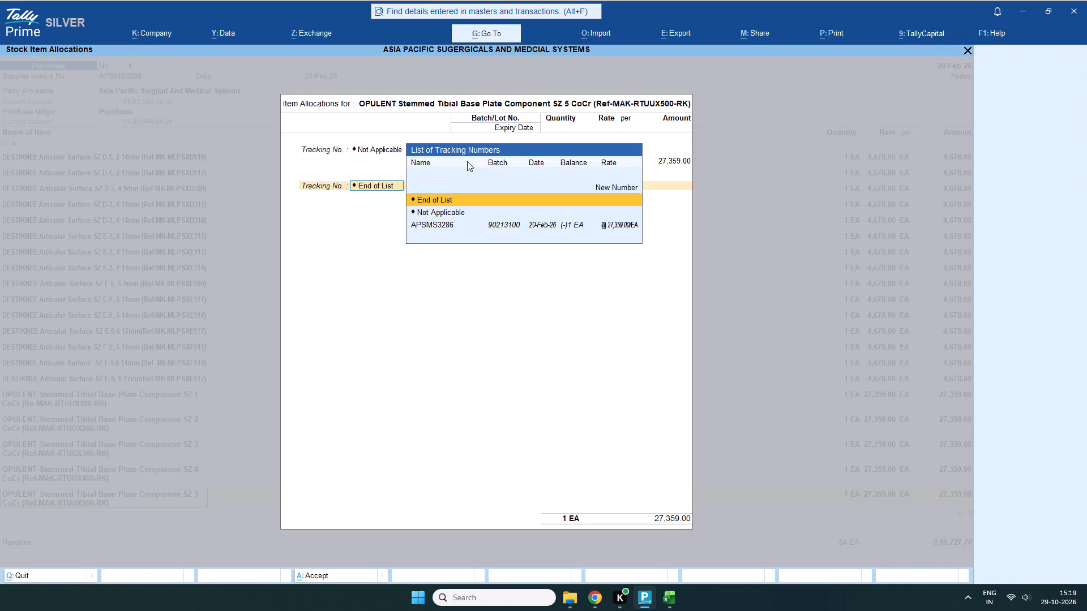
{"action": "key", "text": "Return"}
{"action": "key", "text": "Return"}
Set the tracking number of OPULENT stemmed tibial base plate SZ 6 CoCr to Not Applicable and complete its allocation with existing batch 90213100.
{"action": "key", "text": "Return"}
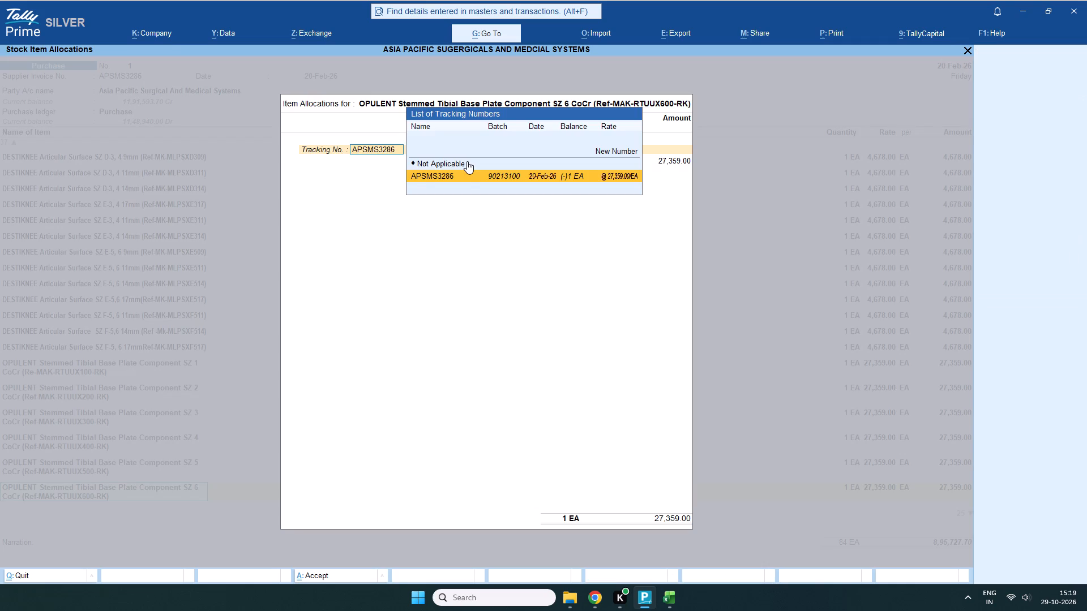
{"action": "scroll", "coordinate": [467, 161], "scroll_direction": "up", "scroll_amount": 1}
{"action": "key", "text": "Return"}
{"action": "key", "text": "Return"}
{"action": "key", "text": "Return"}
{"action": "key", "text": "Return"}
{"action": "key", "text": "Return"}
{"action": "key", "text": "Return"}
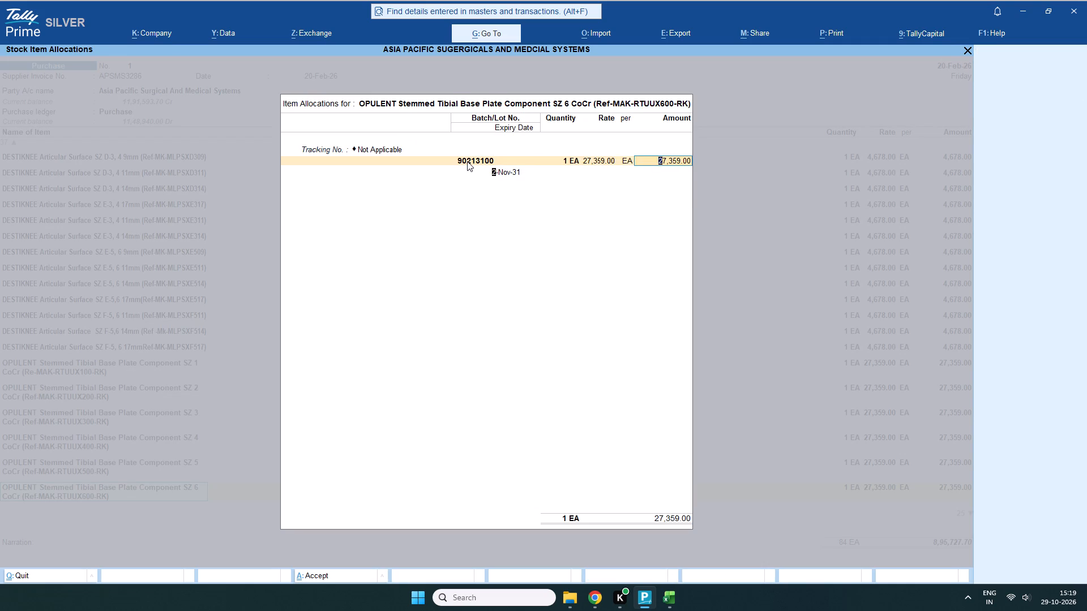
{"action": "key", "text": "Return"}
{"action": "key", "text": "Return"}
{"action": "key", "text": "Return"}
Set the tracking number of OPULENT stem extension 7.5MMx75MM to Not Applicable and complete its allocation with existing batch 90213100.
{"action": "key", "text": "Return"}
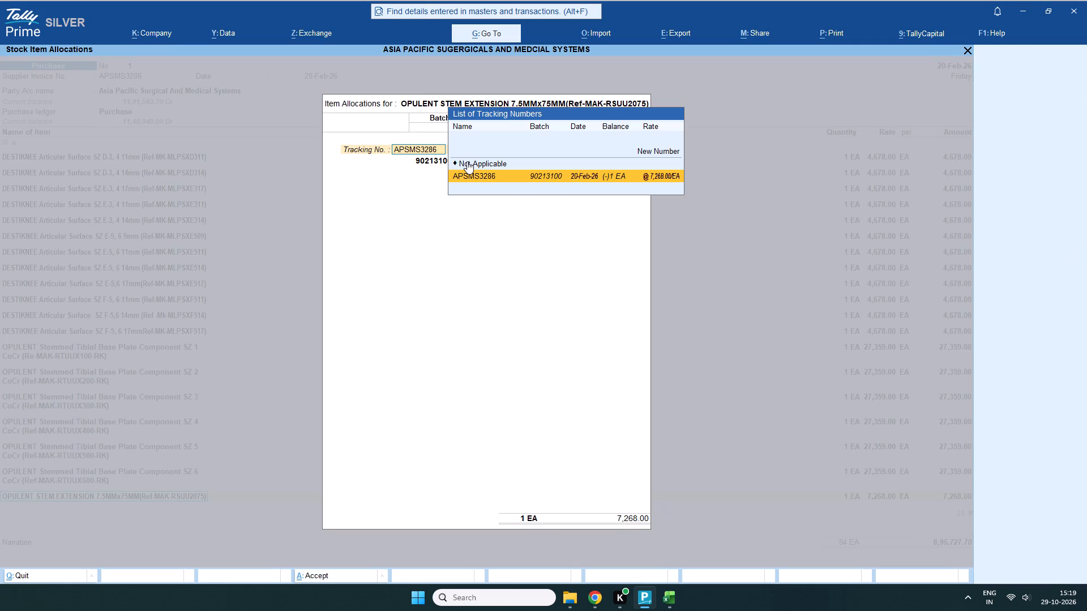
{"action": "scroll", "coordinate": [467, 161], "scroll_direction": "up", "scroll_amount": 1}
{"action": "key", "text": "Return"}
{"action": "key", "text": "Return"}
{"action": "key", "text": "Return"}
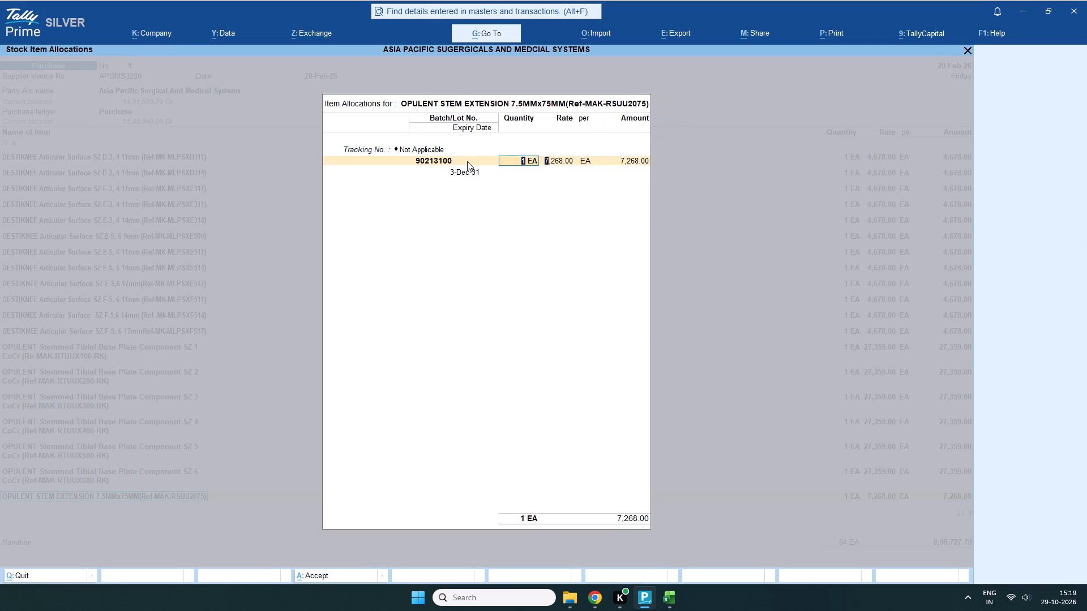
{"action": "key", "text": "Return"}
{"action": "key", "text": "Return"}
{"action": "key", "text": "Return"}
{"action": "key", "text": "Return"}
{"action": "key", "text": "Return"}
{"action": "key", "text": "Return"}
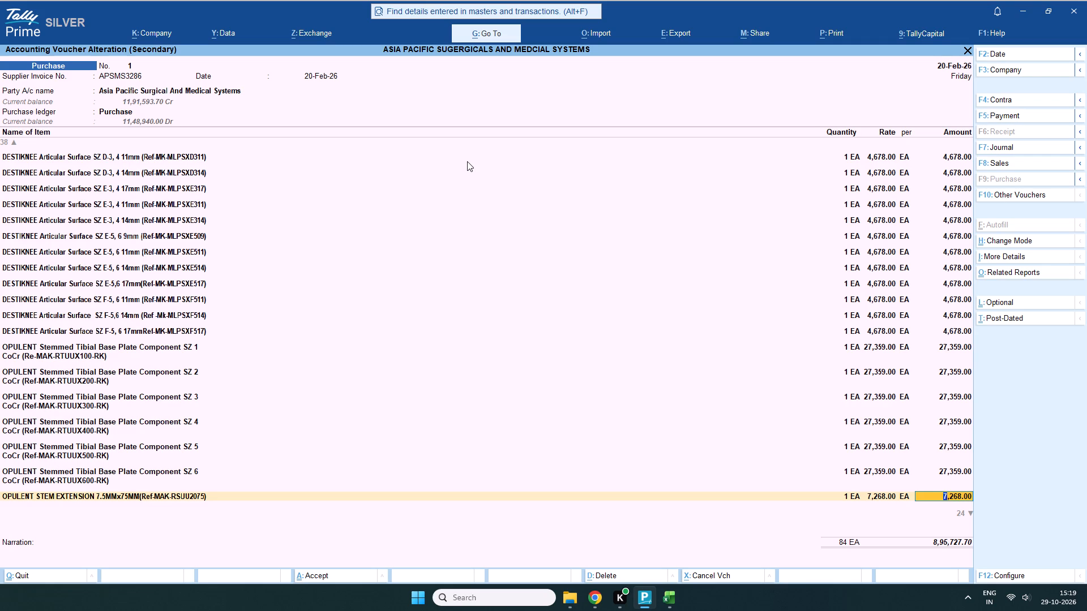
Set the tracking number of OPULENT stem extension 7.5MMx100MM to Not Applicable and complete its allocation with existing batch 90213100.
{"action": "key", "text": "Return"}
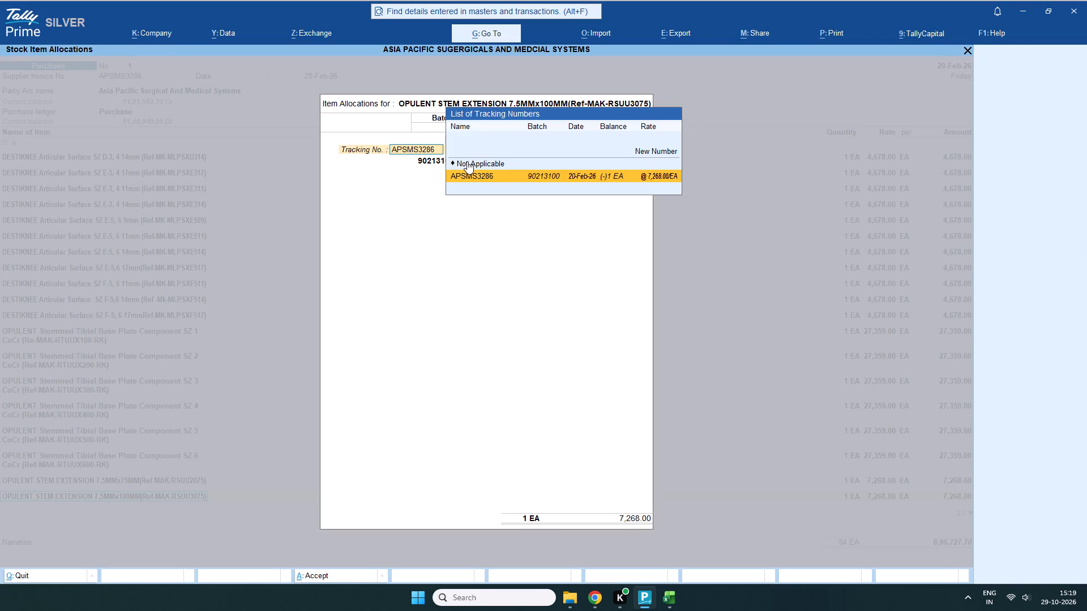
{"action": "scroll", "coordinate": [467, 161], "scroll_direction": "up", "scroll_amount": 1}
{"action": "key", "text": "Return"}
{"action": "key", "text": "Return"}
{"action": "key", "text": "Return"}
{"action": "key", "text": "Return"}
{"action": "key", "text": "Return"}
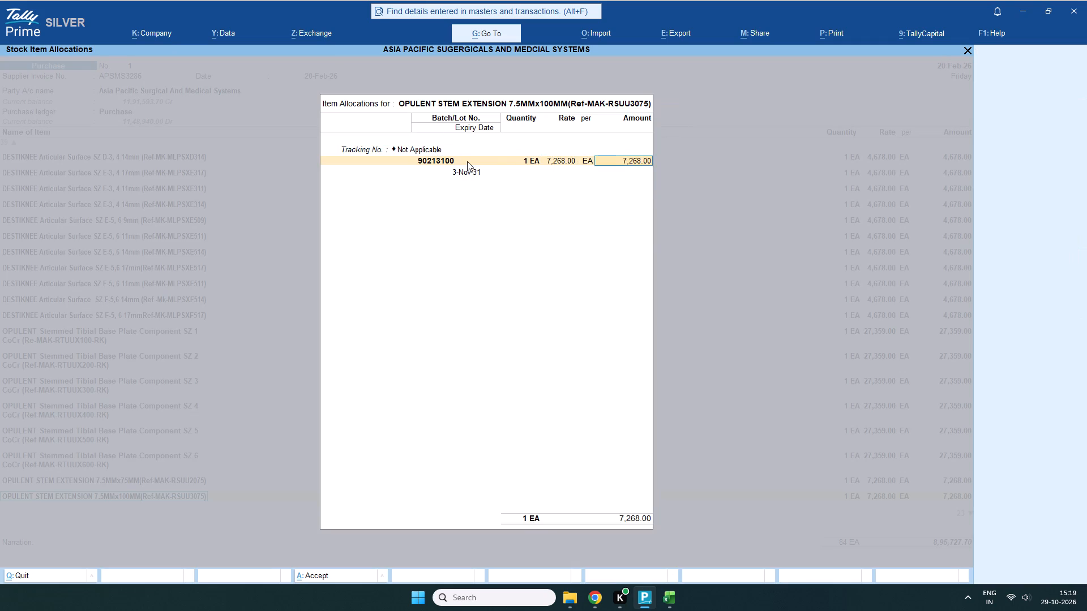
{"action": "key", "text": "Return"}
{"action": "key", "text": "Return"}
{"action": "key", "text": "Return"}
{"action": "key", "text": "Return"}
Set the tracking number of OPULENT stem extension 9 x 40 to Not Applicable and complete its allocation with existing batch 90213100.
{"action": "key", "text": "Return"}
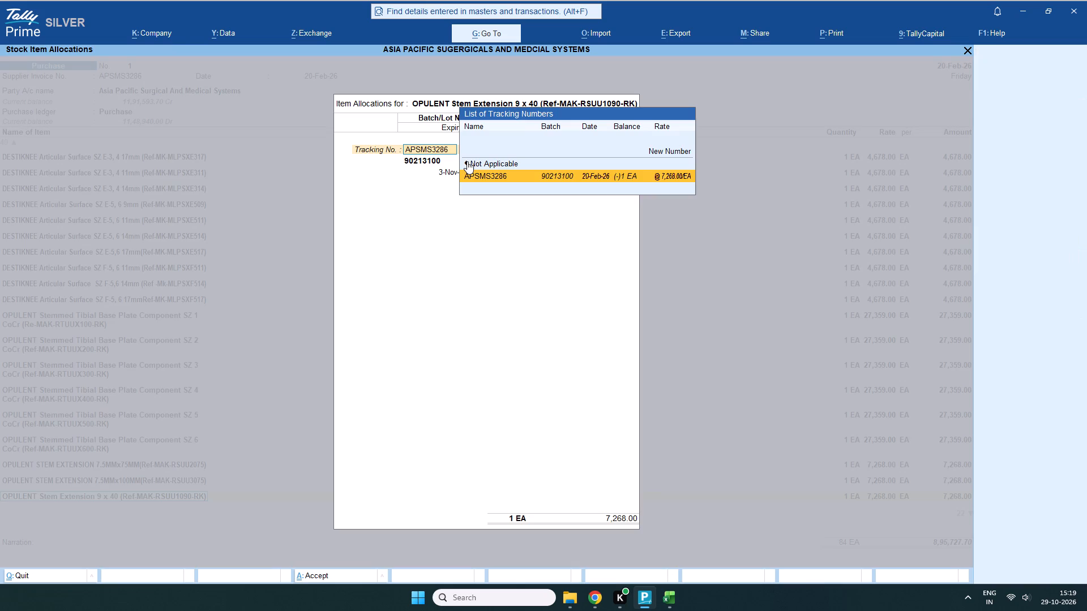
{"action": "scroll", "coordinate": [465, 160], "scroll_direction": "up", "scroll_amount": 1}
{"action": "key", "text": "Return"}
{"action": "key", "text": "Return"}
{"action": "key", "text": "Return"}
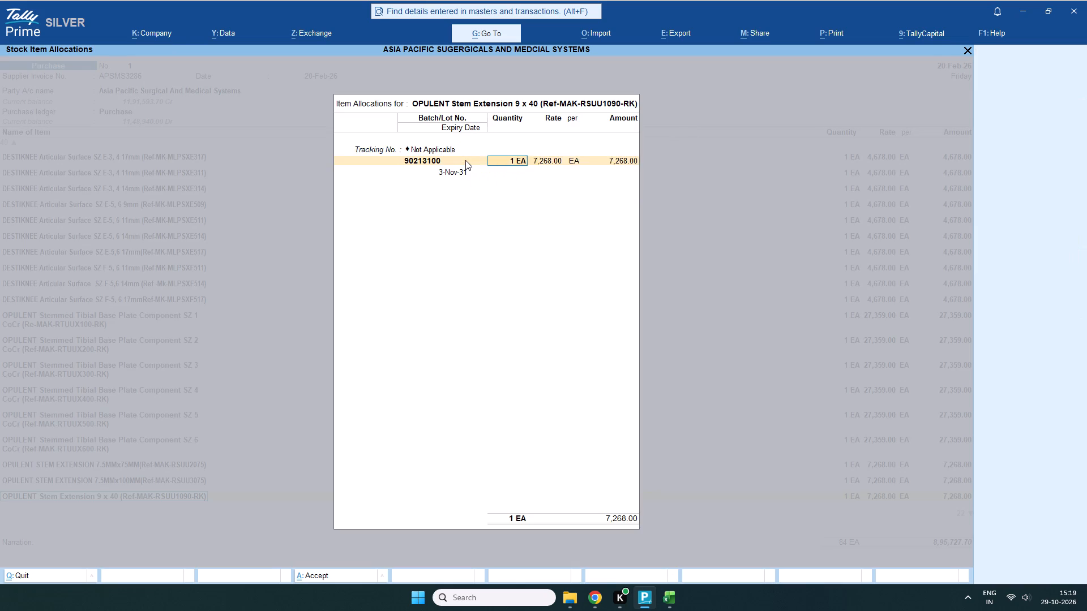
{"action": "key", "text": "Return"}
{"action": "key", "text": "Return"}
{"action": "key", "text": "Return"}
{"action": "key", "text": "Return"}
{"action": "key", "text": "Return"}
{"action": "key", "text": "Return"}
Set the tracking number of OPULENT stem extension 9 x 75 to Not Applicable and complete its allocation with existing batch 90213100.
{"action": "key", "text": "Return"}
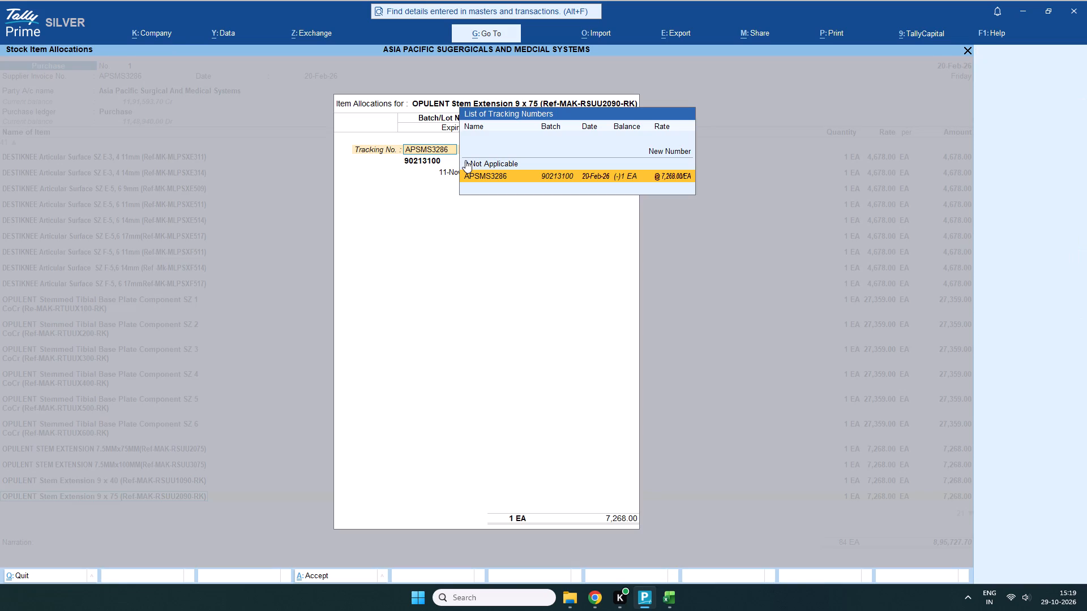
{"action": "scroll", "coordinate": [465, 158], "scroll_direction": "up", "scroll_amount": 1}
{"action": "key", "text": "Return"}
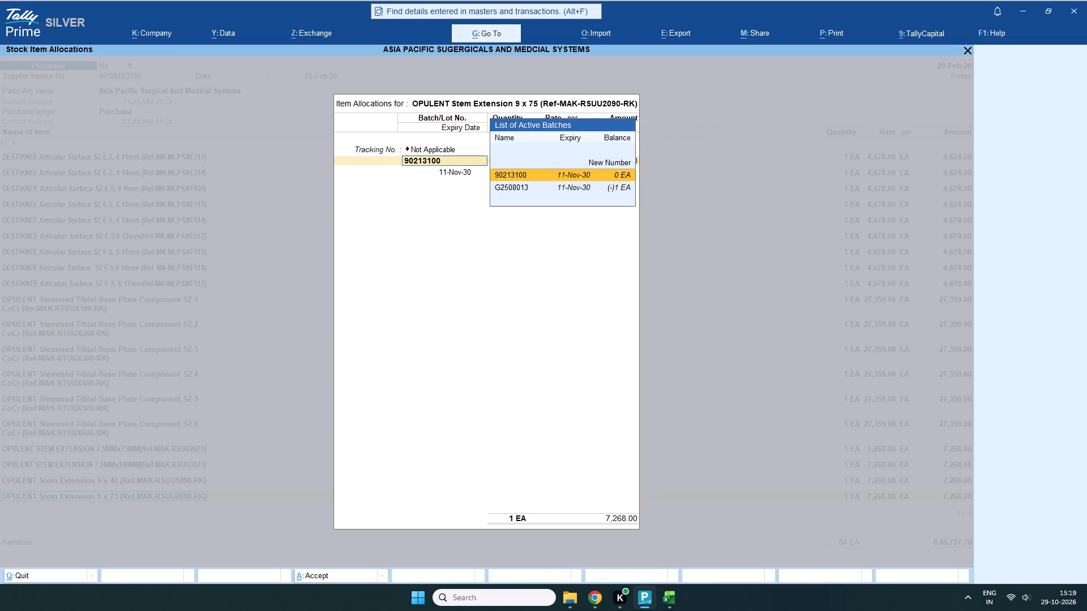
{"action": "key", "text": "Return"}
{"action": "key", "text": "Return"}
{"action": "key", "text": "Return"}
{"action": "key", "text": "Return"}
{"action": "key", "text": "Return"}
{"action": "key", "text": "Return"}
{"action": "key", "text": "Return"}
{"action": "key", "text": "Return"}
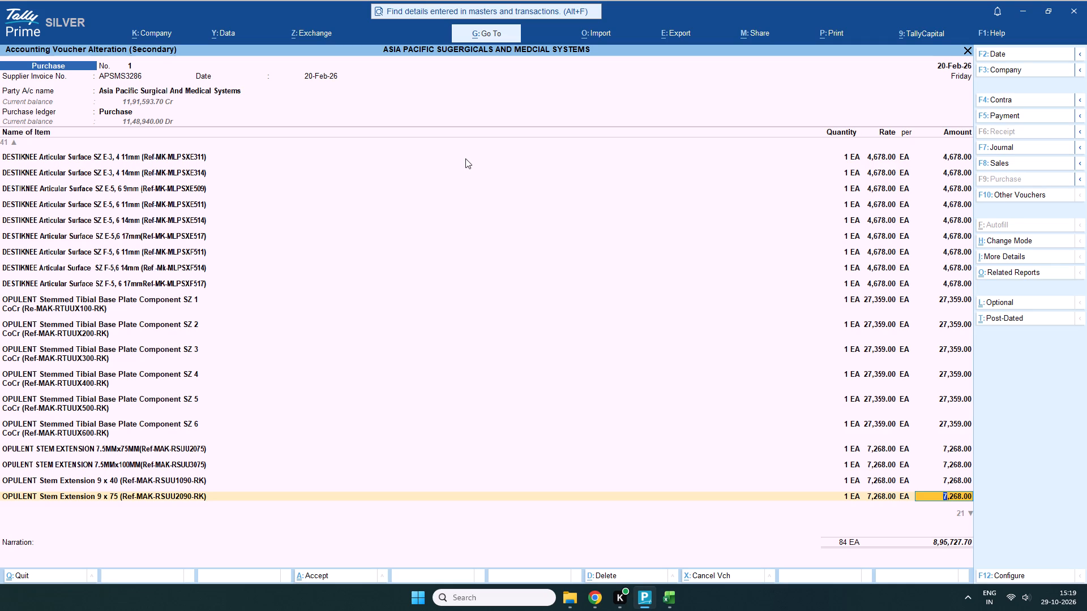
Set the tracking number of OPULENT stem extension 9 x 100 to Not Applicable and complete its allocation with existing batch 90213100.
{"action": "key", "text": "Return"}
{"action": "scroll", "coordinate": [465, 158], "scroll_direction": "up", "scroll_amount": 1}
{"action": "key", "text": "Return"}
{"action": "key", "text": "Return"}
{"action": "key", "text": "Return"}
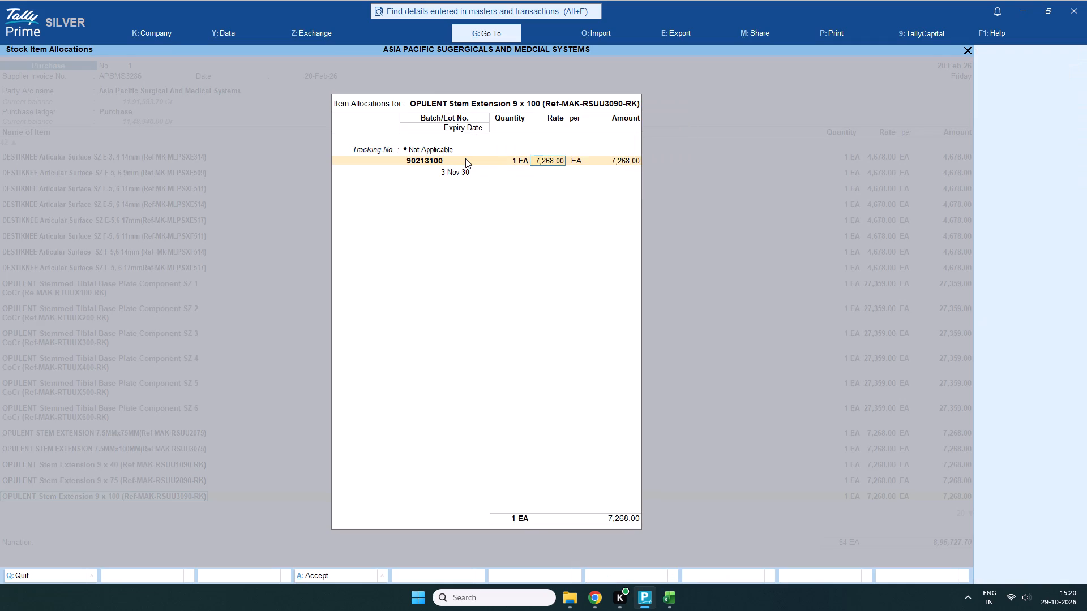
{"action": "key", "text": "Return"}
{"action": "key", "text": "Return"}
{"action": "key", "text": "Return"}
{"action": "key", "text": "Return"}
{"action": "key", "text": "Return"}
{"action": "key", "text": "Return"}
Set the tracking number of OPULENT stem extension 9 x 150 to Not Applicable and complete its allocation with existing batch 90213100.
{"action": "key", "text": "Return"}
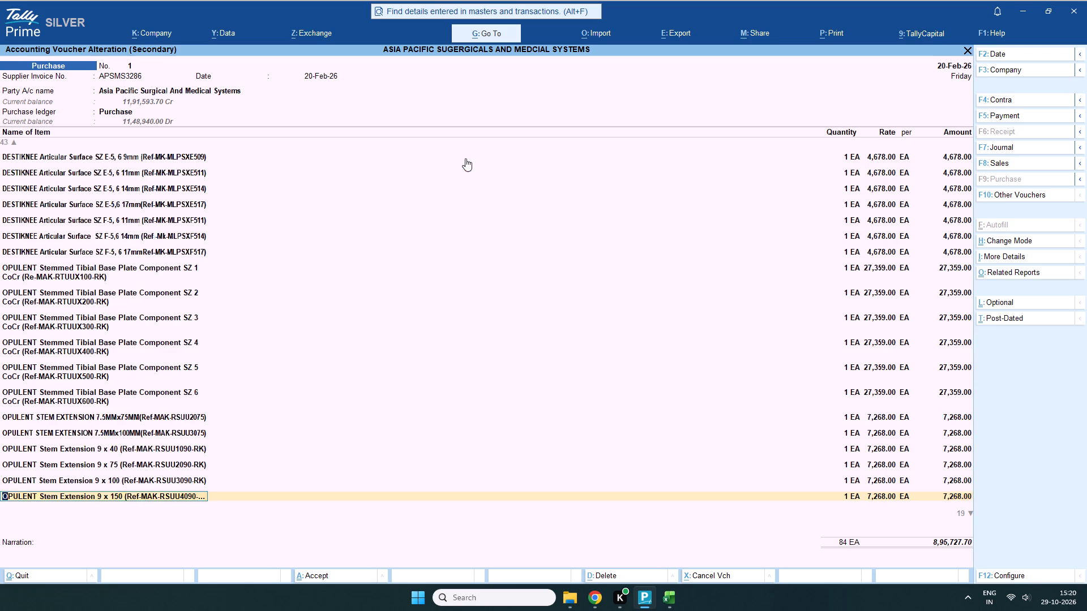
{"action": "scroll", "coordinate": [465, 158], "scroll_direction": "up", "scroll_amount": 1}
{"action": "key", "text": "Return"}
{"action": "key", "text": "Return"}
{"action": "key", "text": "Return"}
{"action": "key", "text": "Return"}
{"action": "key", "text": "Return"}
{"action": "key", "text": "Return"}
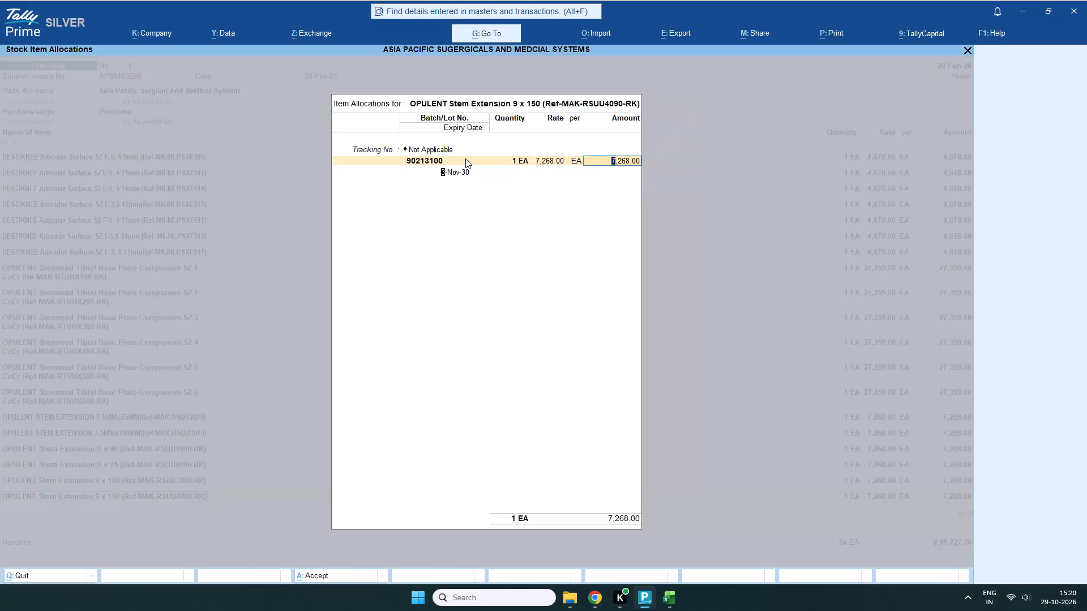
{"action": "key", "text": "Return"}
{"action": "key", "text": "Return"}
{"action": "key", "text": "Return"}
Set the tracking number of OPULENT stem extension 10.5 x 75 to Not Applicable and complete its allocation with existing batch 90213100.
{"action": "key", "text": "Return"}
{"action": "key", "text": "Return"}
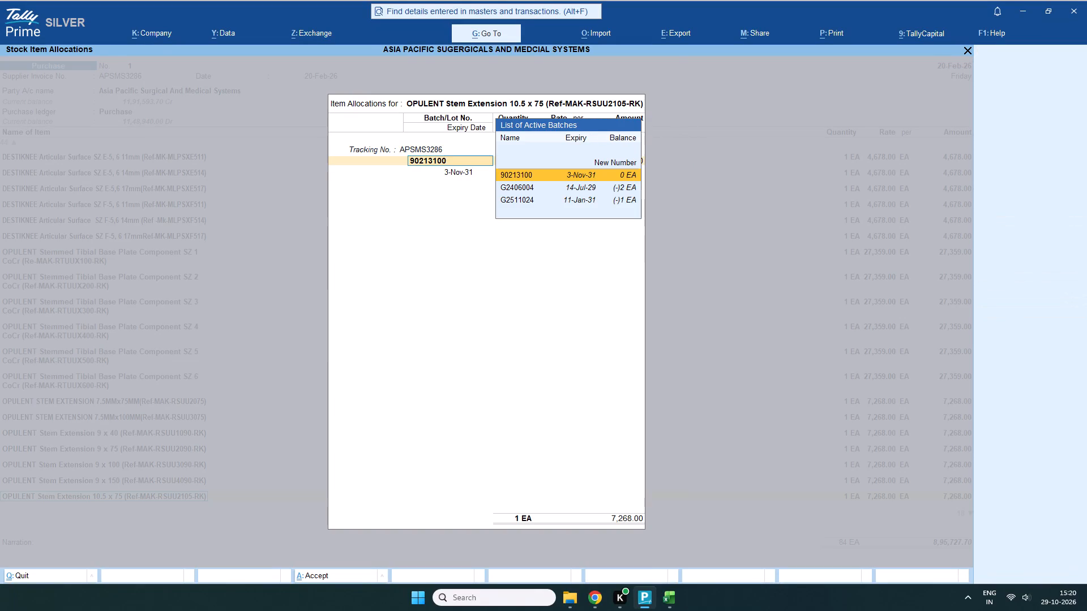
{"action": "left_click", "coordinate": [426, 149]}
{"action": "scroll", "coordinate": [499, 167], "scroll_direction": "up", "scroll_amount": 1}
{"action": "left_click", "coordinate": [499, 163]}
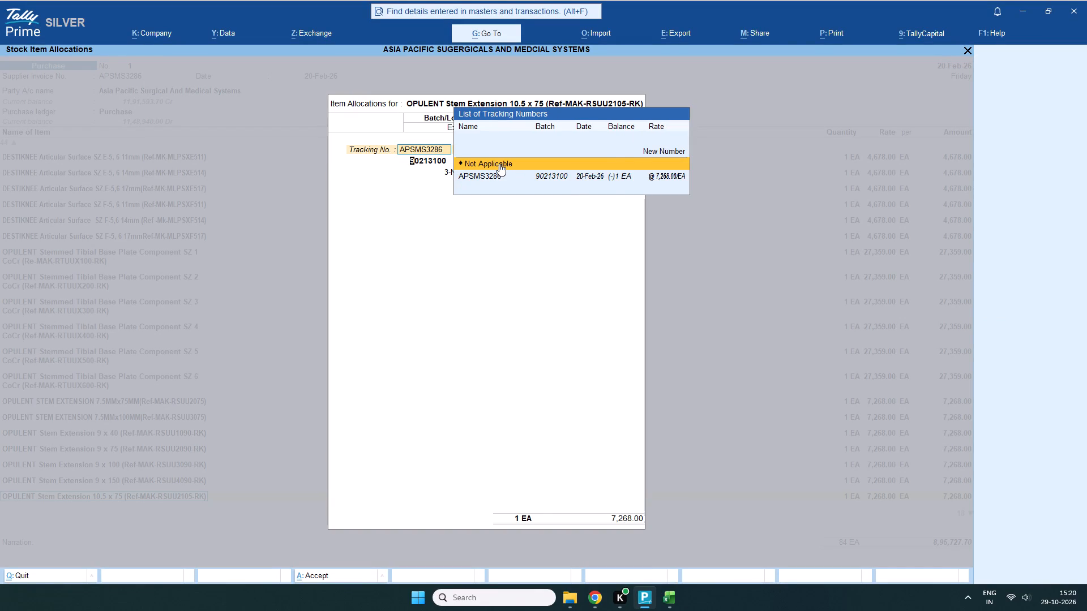
{"action": "key", "text": "Return"}
{"action": "key", "text": "Return"}
{"action": "key", "text": "Return"}
{"action": "key", "text": "Return"}
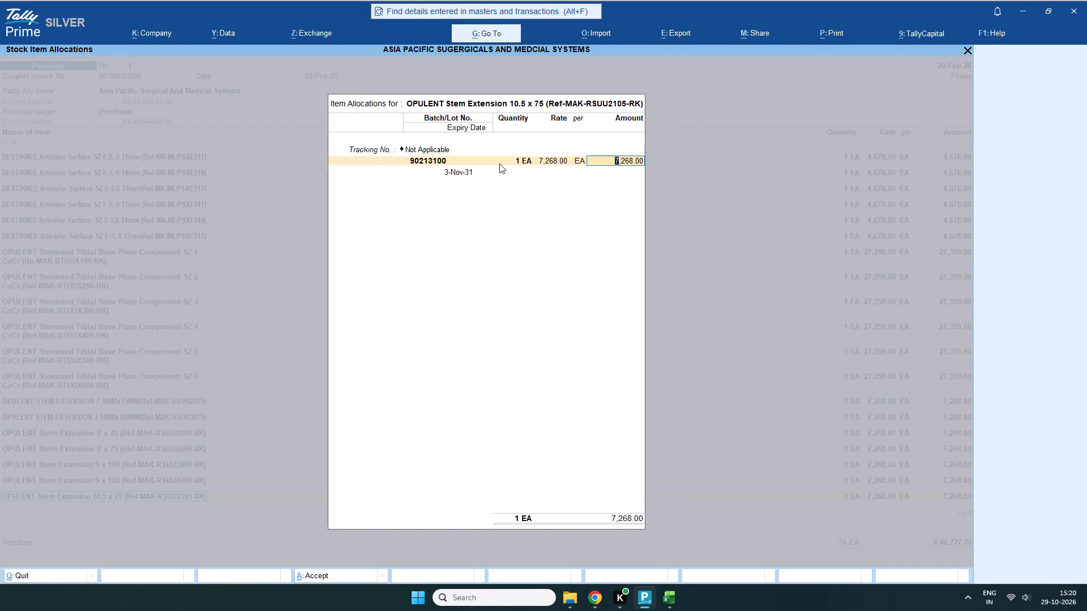
{"action": "key", "text": "Return"}
{"action": "key", "text": "Return"}
{"action": "key", "text": "Return"}
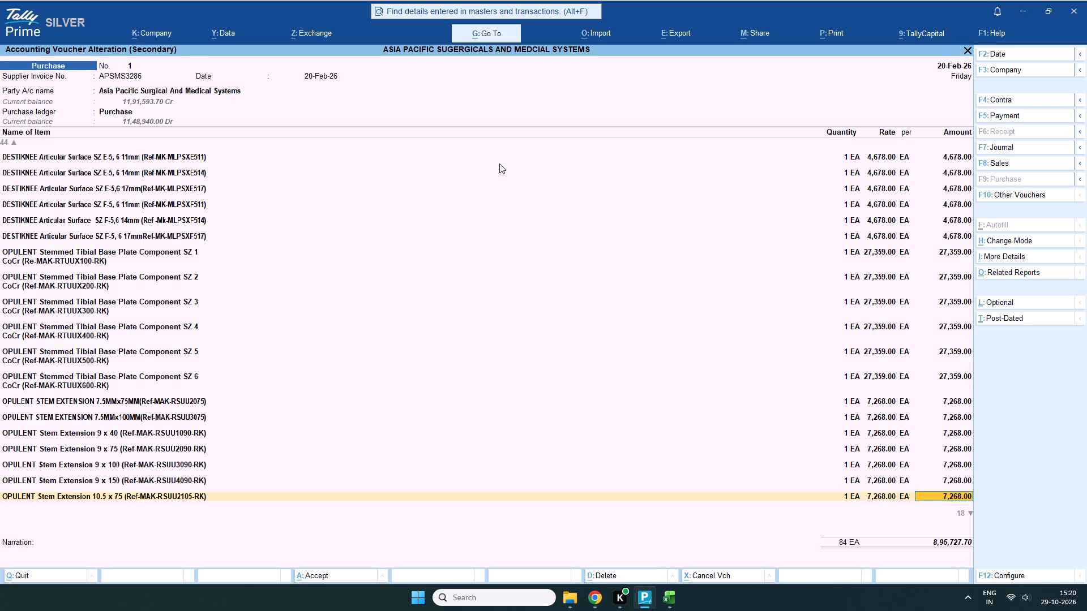
{"action": "key", "text": "Return"}
Set the tracking number of OPULENT stem extension SZ 10.5mm x 100mm to Not Applicable and complete its allocation with existing batch 90213100.
{"action": "left_click", "coordinate": [143, 497]}
{"action": "key", "text": "Return"}
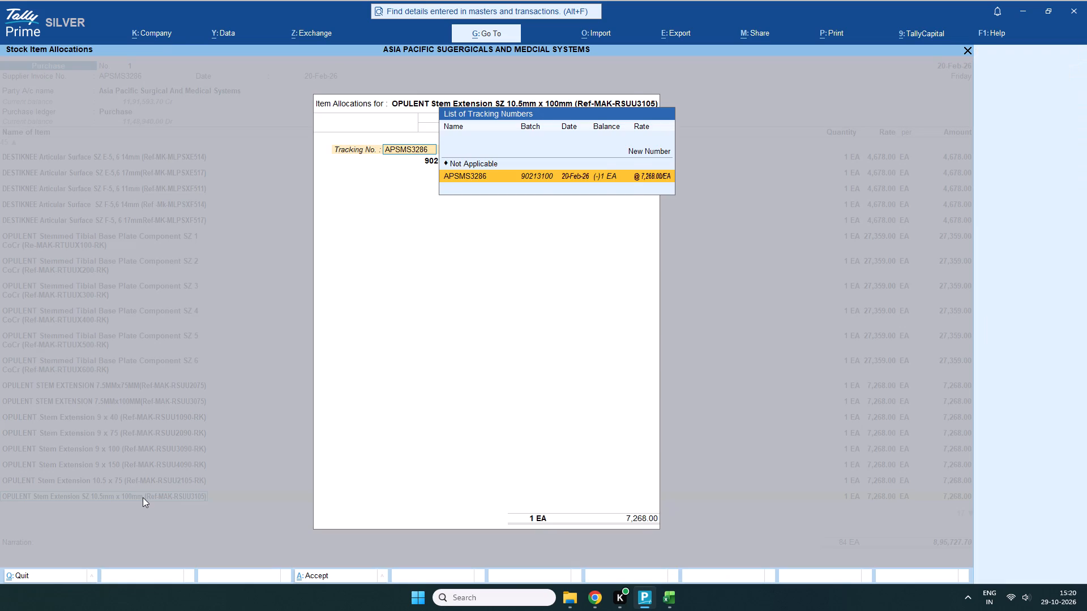
{"action": "key", "text": "Return"}
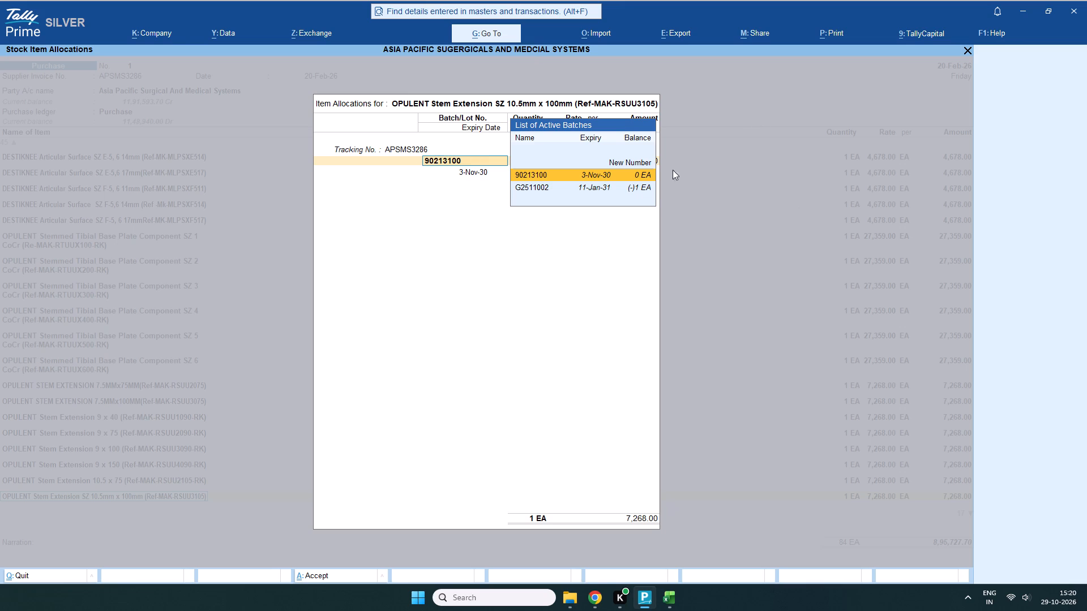
{"action": "left_click", "coordinate": [404, 152]}
{"action": "scroll", "coordinate": [486, 171], "scroll_direction": "up", "scroll_amount": 1}
{"action": "left_click", "coordinate": [485, 164]}
{"action": "key", "text": "Return"}
{"action": "key", "text": "Return"}
{"action": "key", "text": "Return"}
{"action": "key", "text": "Return"}
{"action": "key", "text": "Return"}
{"action": "key", "text": "Return"}
{"action": "key", "text": "Return"}
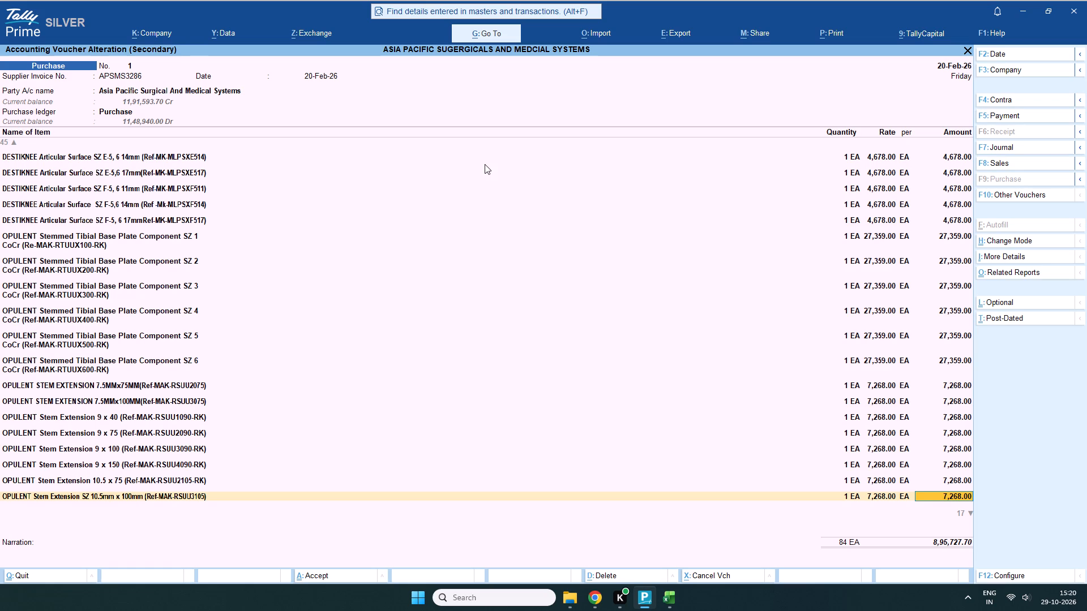
Reopen the OPULENT Stem Extension 10.5 x 75 line and review its tracking number and batch allocation.
{"action": "left_click", "coordinate": [140, 474]}
{"action": "key", "text": "Return"}
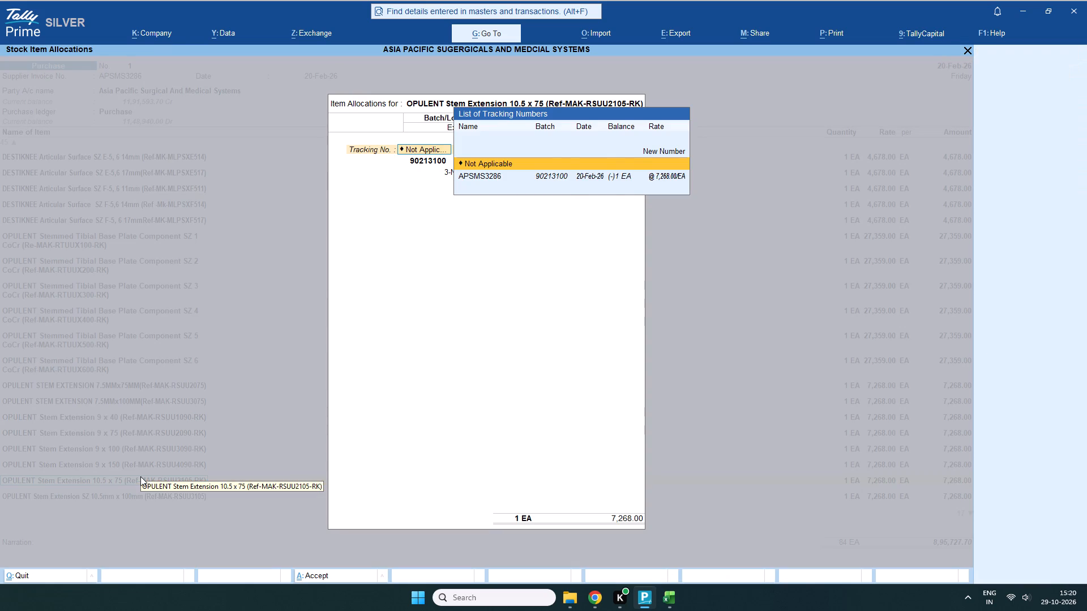
{"action": "key", "text": "Return"}
{"action": "key", "text": "Return"}
{"action": "key", "text": "Return"}
{"action": "key", "text": "Return"}
{"action": "key", "text": "Return"}
{"action": "key", "text": "Return"}
{"action": "key", "text": "Return"}
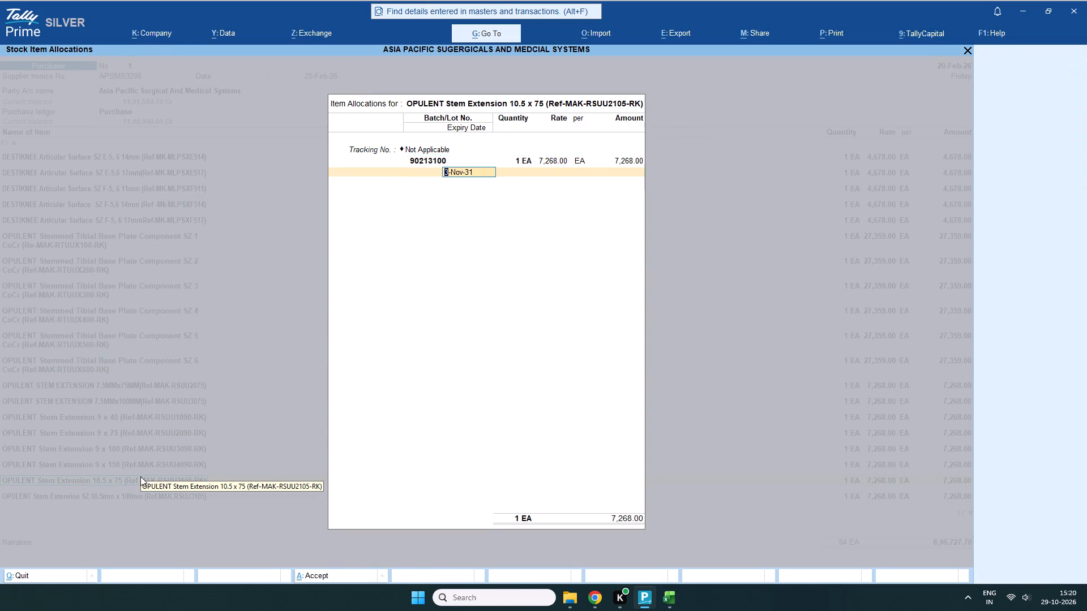
{"action": "key", "text": "Return"}
{"action": "key", "text": "Return"}
Review the tracking number and batch allocation of OPULENT Stem Extension SZ 10.5mm x 100mm.
{"action": "key", "text": "Return"}
{"action": "key", "text": "Return"}
{"action": "key", "text": "Return"}
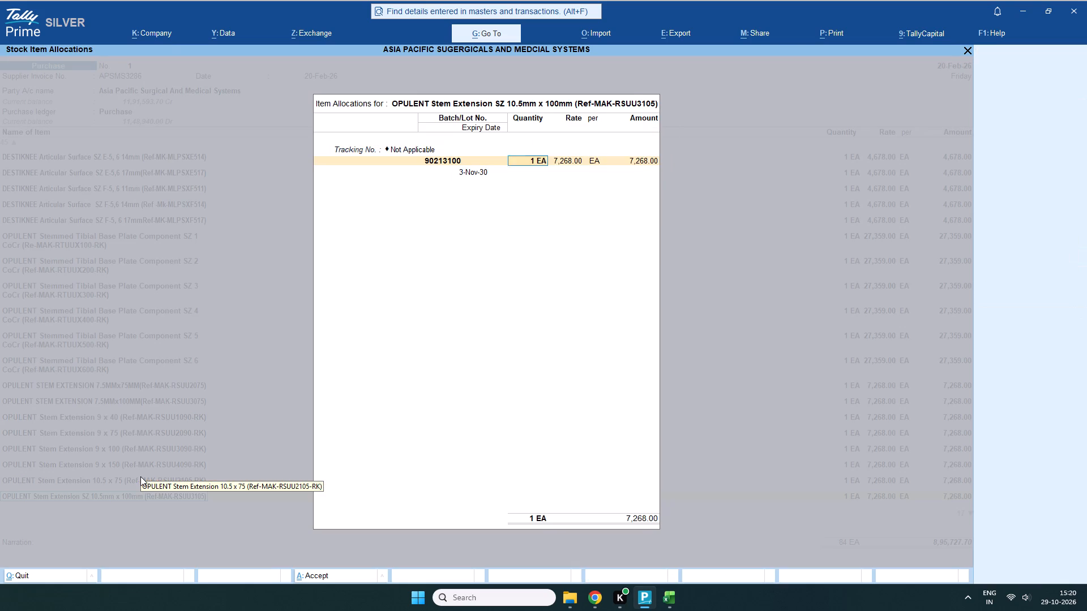
{"action": "key", "text": "Return"}
{"action": "key", "text": "Return"}
{"action": "key", "text": "Return"}
{"action": "key", "text": "Return"}
{"action": "key", "text": "Return"}
{"action": "key", "text": "Return"}
{"action": "key", "text": "Return"}
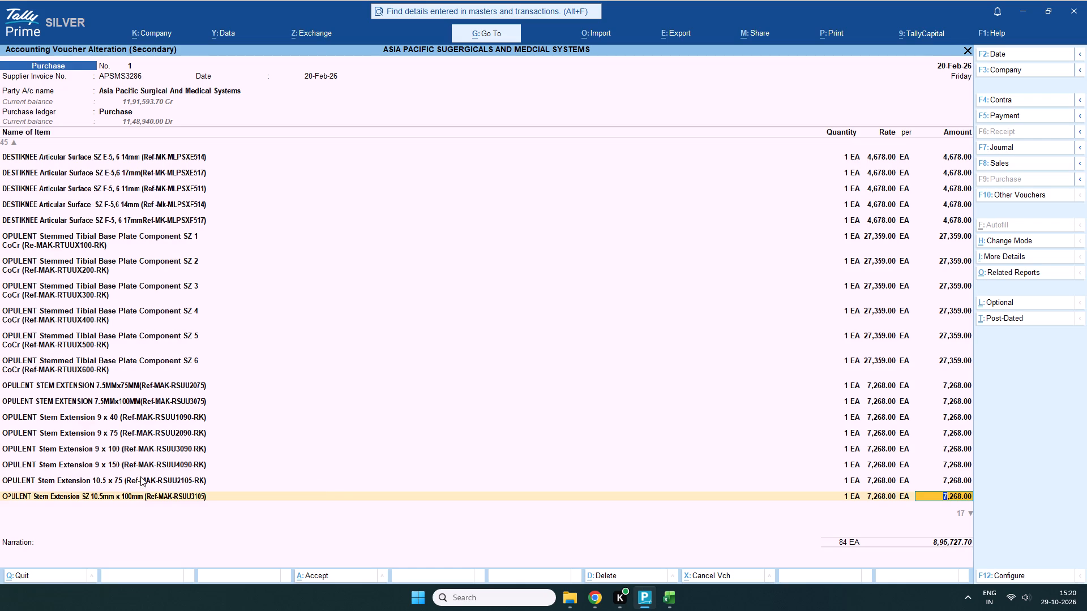
Set the tracking number of OPULENT Stem Extension 10.5 x 150 to Not Applicable and complete its allocation with existing batch 90213100.
{"action": "key", "text": "Return"}
{"action": "scroll", "coordinate": [141, 476], "scroll_direction": "up", "scroll_amount": 1}
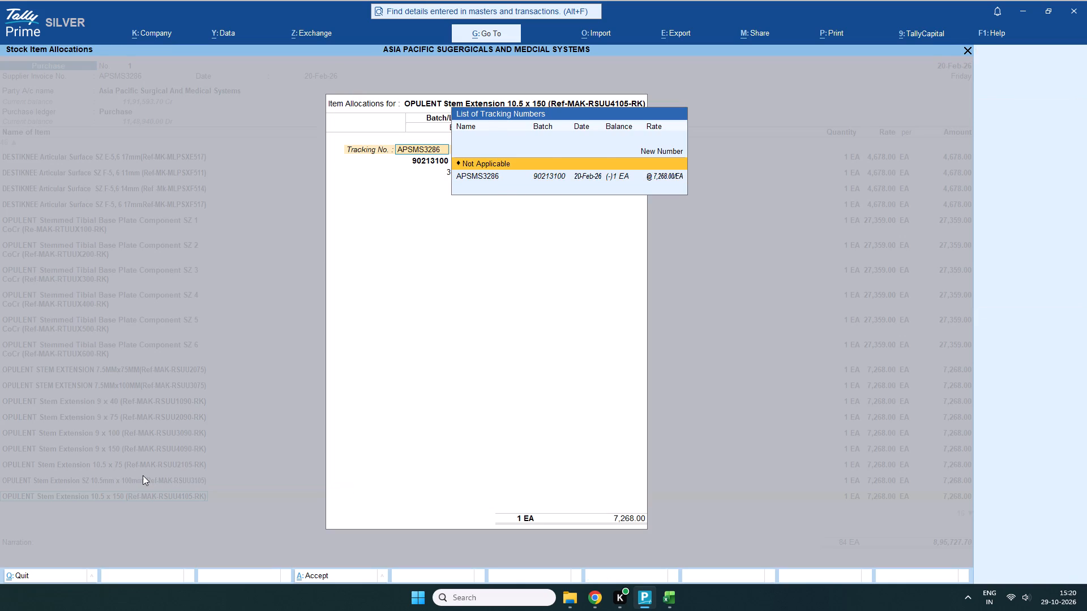
{"action": "key", "text": "Return"}
{"action": "key", "text": "Return"}
{"action": "key", "text": "Return"}
{"action": "key", "text": "Return"}
{"action": "key", "text": "Return"}
{"action": "key", "text": "Return"}
{"action": "key", "text": "Return"}
{"action": "key", "text": "Return"}
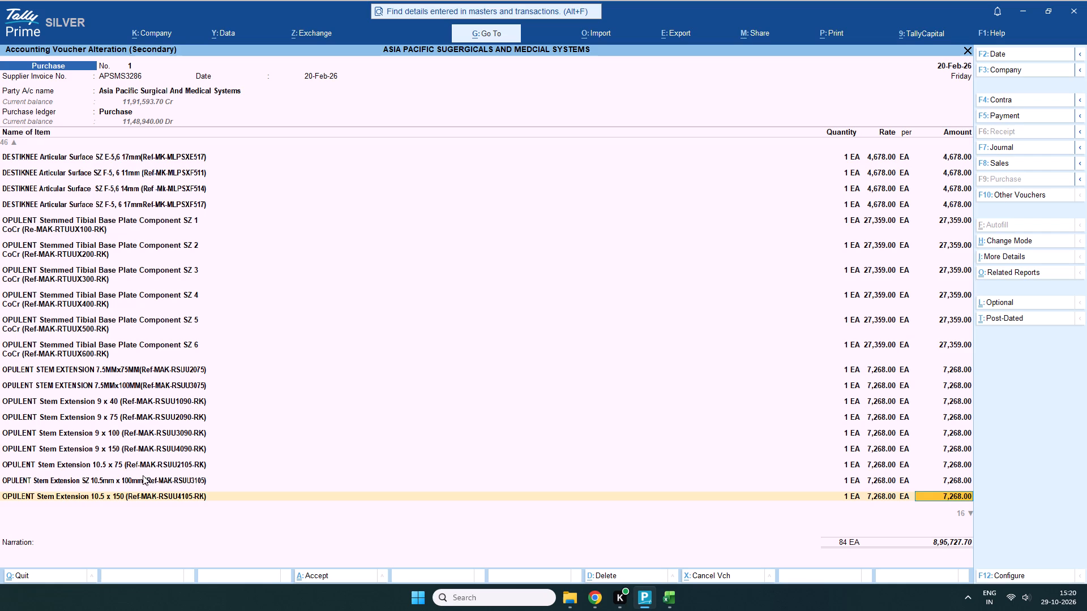
{"action": "key", "text": "Return"}
Set the tracking number of OPULENT Stem Extension 12 x 40 to Not Applicable and complete its allocation with existing batch 90213100.
{"action": "key", "text": "Return"}
{"action": "scroll", "coordinate": [143, 475], "scroll_direction": "up", "scroll_amount": 1}
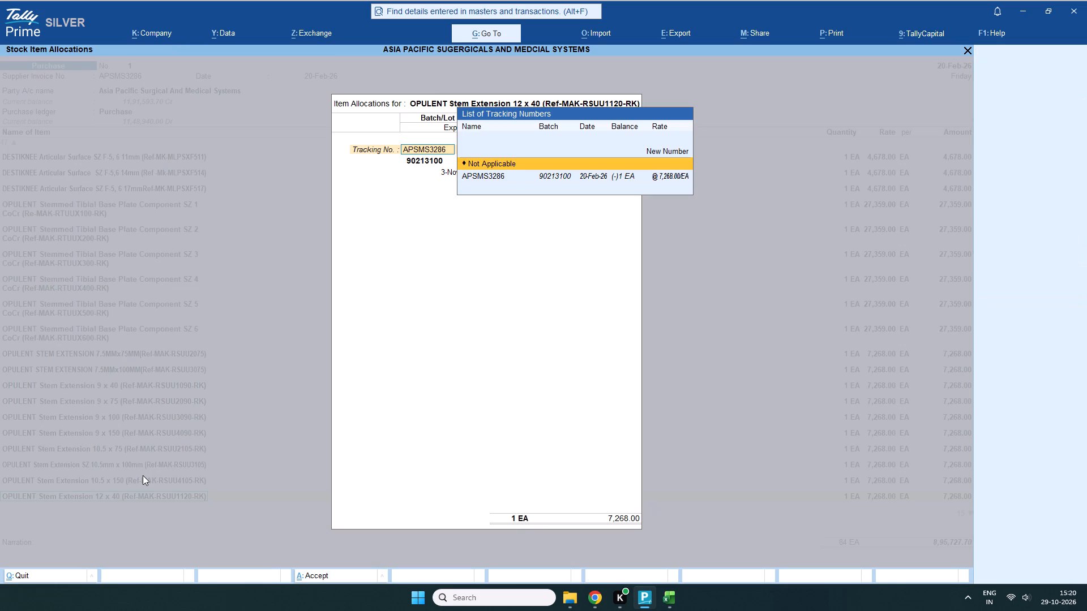
{"action": "key", "text": "Return"}
{"action": "key", "text": "Return"}
{"action": "key", "text": "Return"}
{"action": "key", "text": "Return"}
{"action": "key", "text": "Return"}
{"action": "key", "text": "Return"}
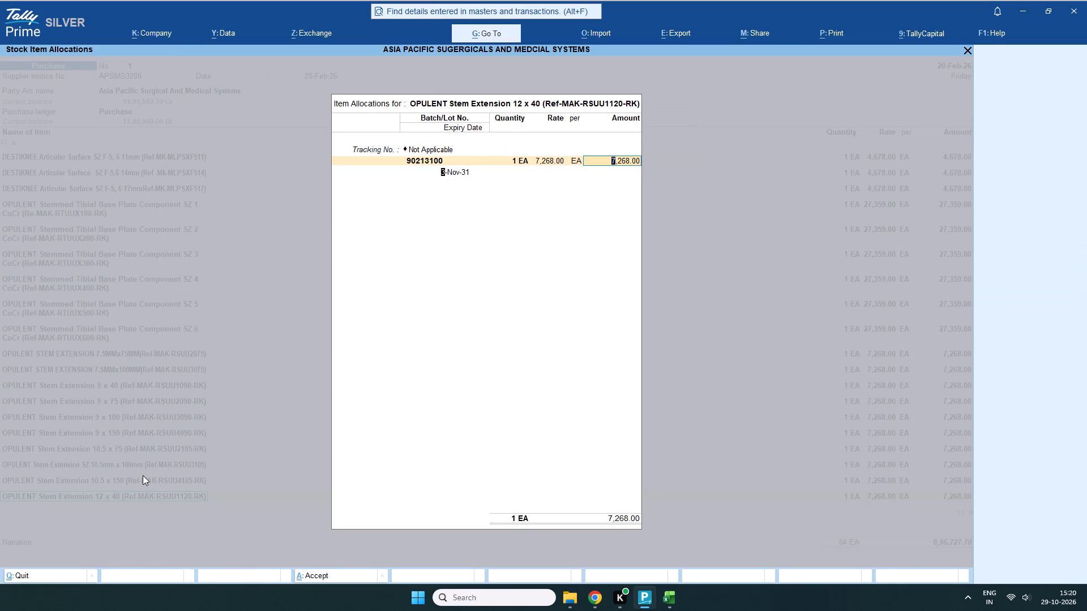
{"action": "key", "text": "Return"}
{"action": "key", "text": "Return"}
{"action": "key", "text": "Return"}
Set the tracking number of OPULENT Stem Extension 12 x 75 to Not Applicable and complete its allocation with existing batch 90213100.
{"action": "key", "text": "Return"}
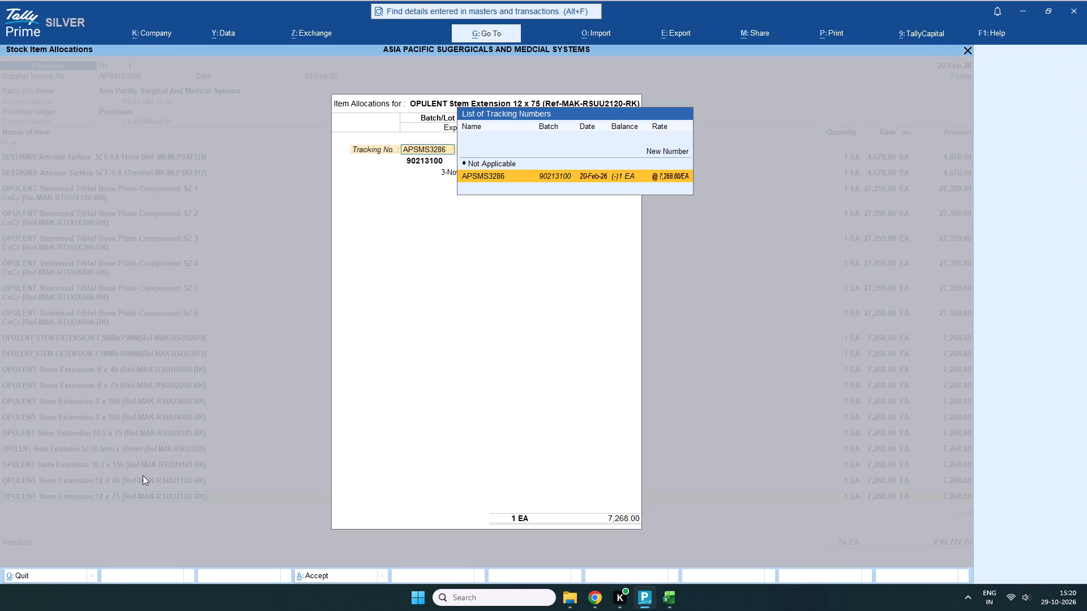
{"action": "scroll", "coordinate": [147, 472], "scroll_direction": "up", "scroll_amount": 1}
{"action": "key", "text": "Return"}
{"action": "key", "text": "Return"}
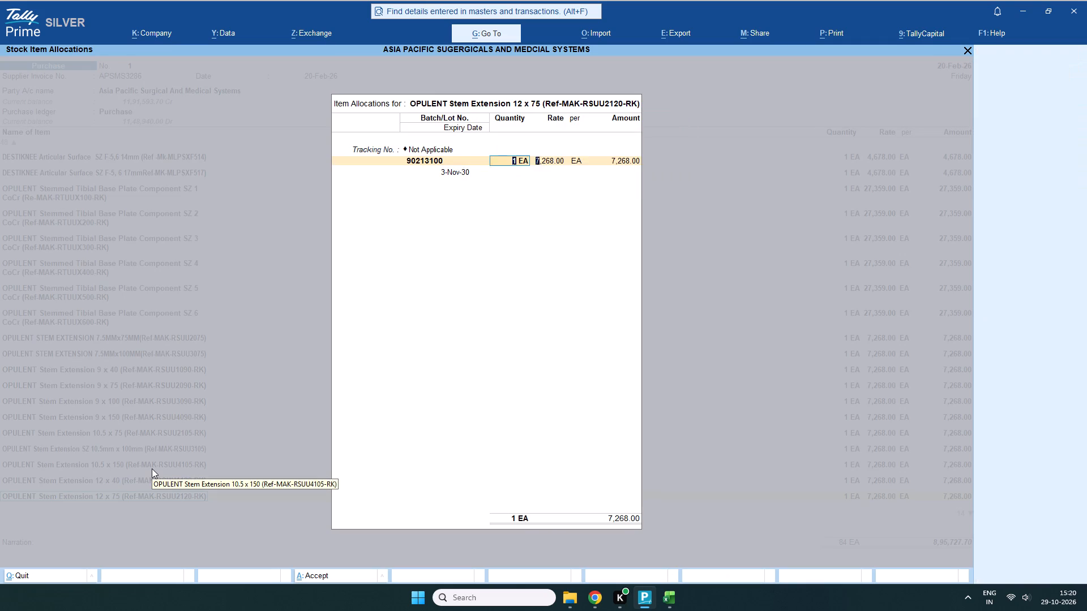
{"action": "key", "text": "Return"}
{"action": "key", "text": "Return"}
{"action": "key", "text": "Return"}
{"action": "key", "text": "Return"}
{"action": "key", "text": "Return"}
{"action": "key", "text": "Return"}
{"action": "key", "text": "Return"}
Set the tracking number of OPULENT Stem Extension 12 x 100 to Not Applicable and complete its allocation with existing batch 90213100.
{"action": "key", "text": "Return"}
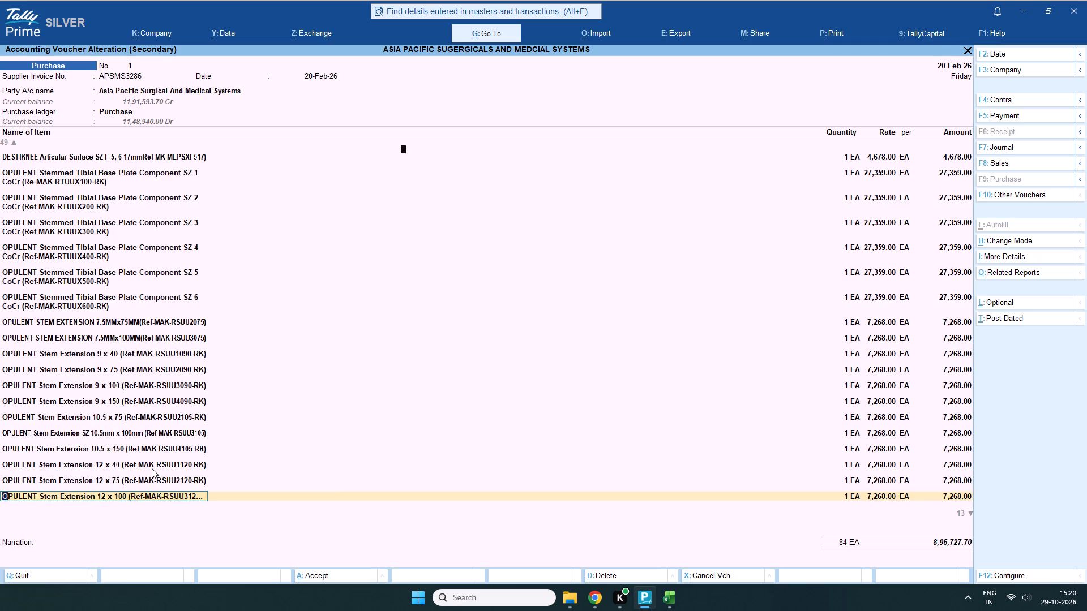
{"action": "scroll", "coordinate": [152, 468], "scroll_direction": "up", "scroll_amount": 2}
{"action": "scroll", "coordinate": [163, 459], "scroll_direction": "down", "scroll_amount": 1}
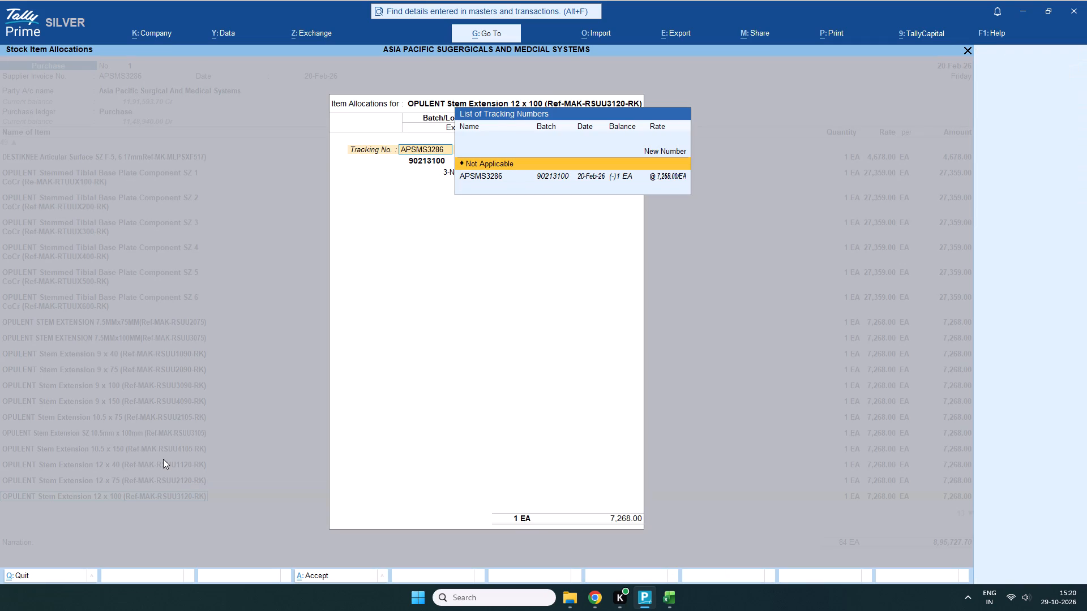
{"action": "key", "text": "Return"}
{"action": "key", "text": "Return"}
{"action": "key", "text": "Return"}
{"action": "key", "text": "Return"}
{"action": "key", "text": "Return"}
{"action": "key", "text": "Return"}
{"action": "key", "text": "Return"}
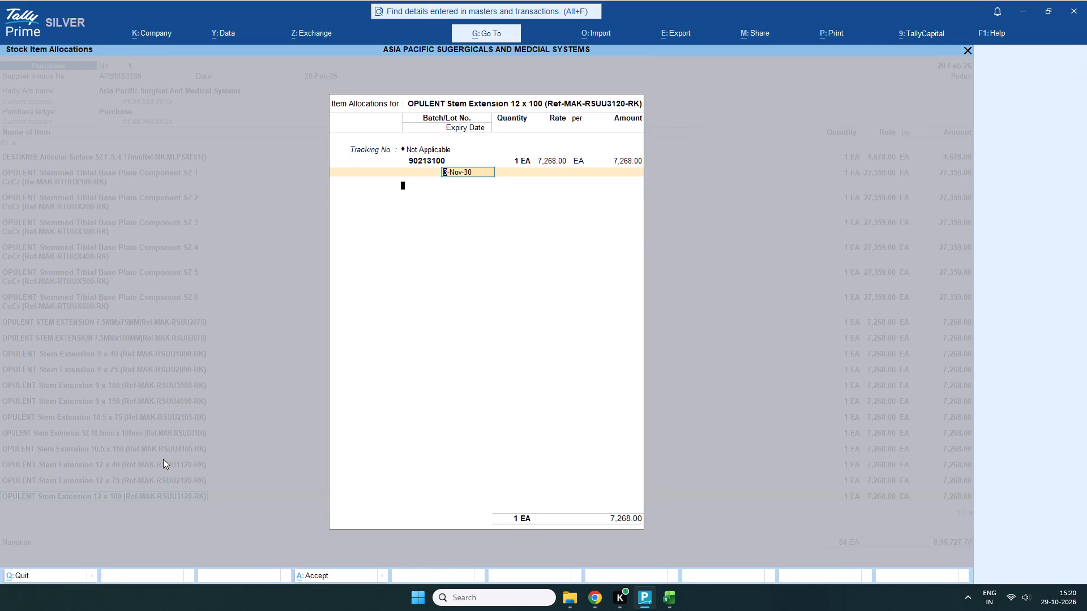
{"action": "key", "text": "Return"}
{"action": "key", "text": "Return"}
Set the tracking number of OPULENT Stem Extension 12 x 150 to Not Applicable and complete its allocation with existing batch 90213100.
{"action": "key", "text": "Return"}
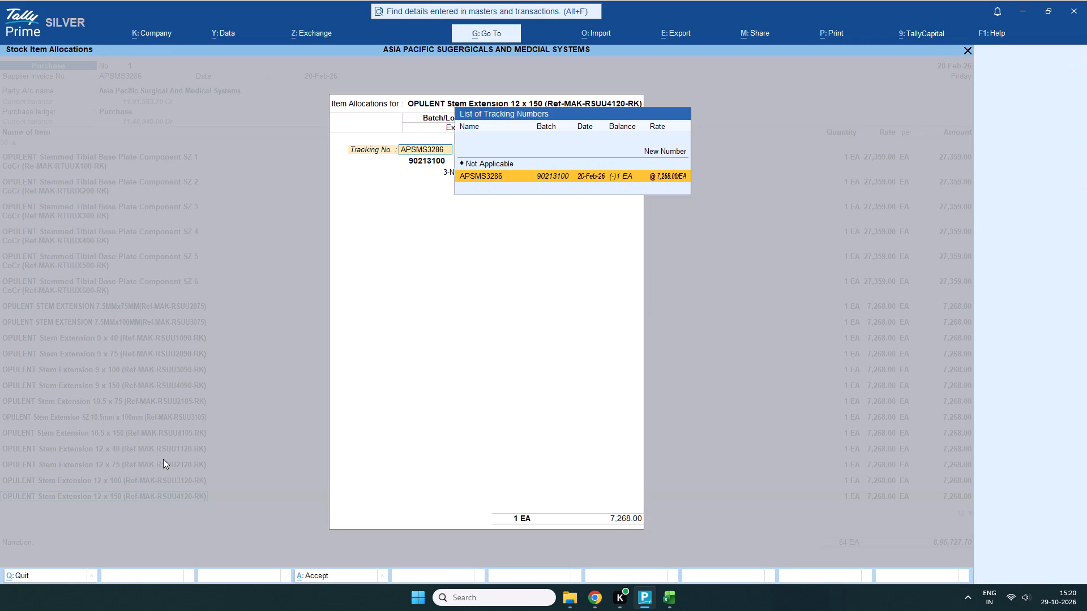
{"action": "scroll", "coordinate": [163, 459], "scroll_direction": "up", "scroll_amount": 1}
{"action": "key", "text": "Return"}
{"action": "key", "text": "Return"}
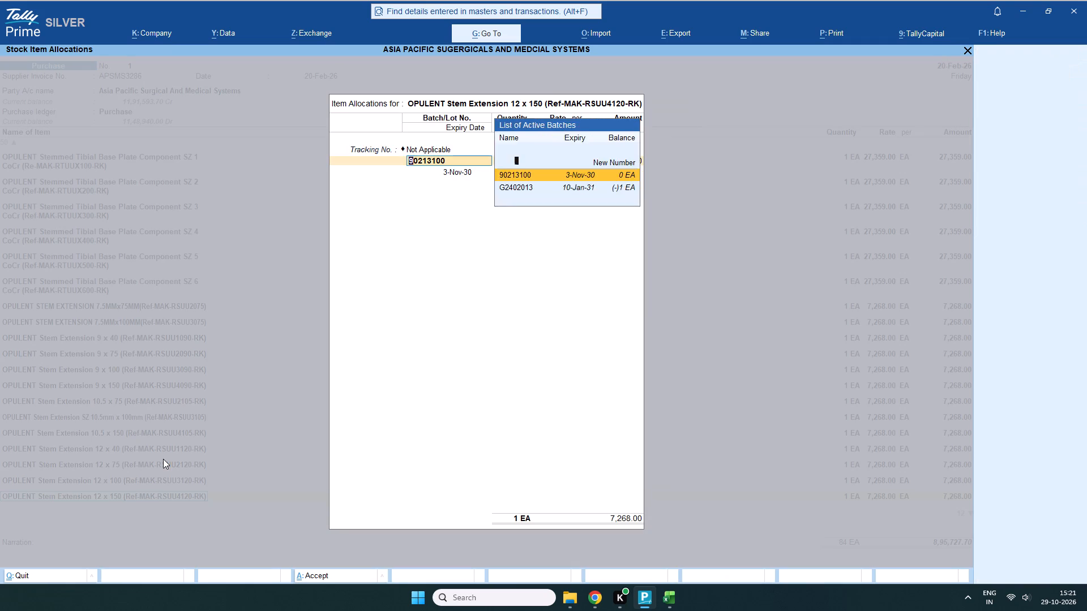
{"action": "key", "text": "Return"}
{"action": "key", "text": "Return"}
{"action": "key", "text": "Return"}
{"action": "key", "text": "Return"}
{"action": "key", "text": "Return"}
{"action": "key", "text": "Return"}
{"action": "key", "text": "Return"}
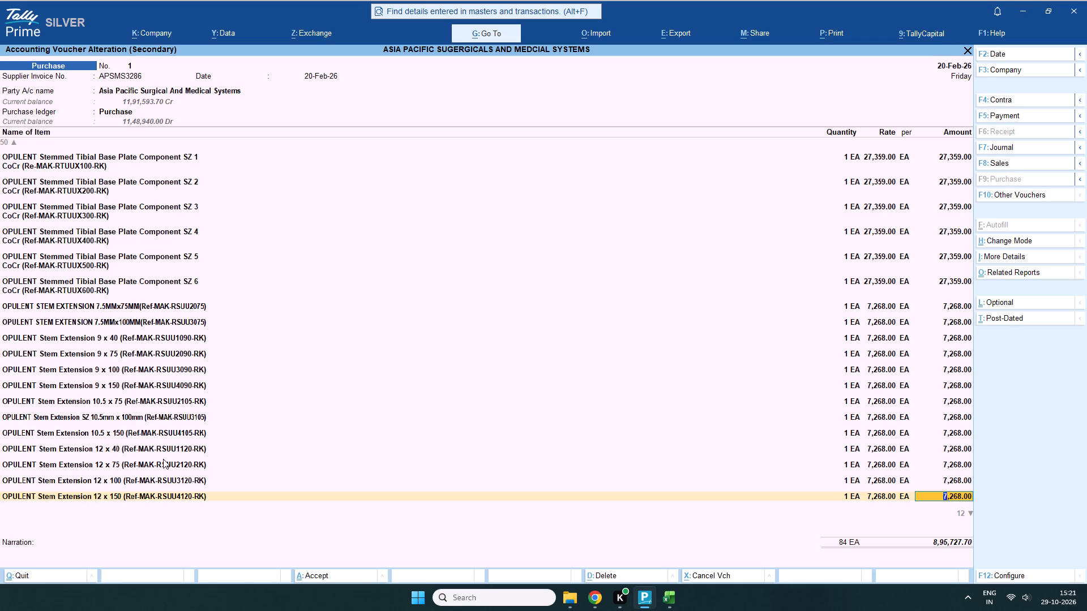
Set the tracking number of OPULENT Stem Extension 13.5 x 75 to Not Applicable and complete its allocation with existing batch 90213100.
{"action": "key", "text": "Return"}
{"action": "scroll", "coordinate": [163, 459], "scroll_direction": "up", "scroll_amount": 2}
{"action": "scroll", "coordinate": [163, 459], "scroll_direction": "down", "scroll_amount": 1}
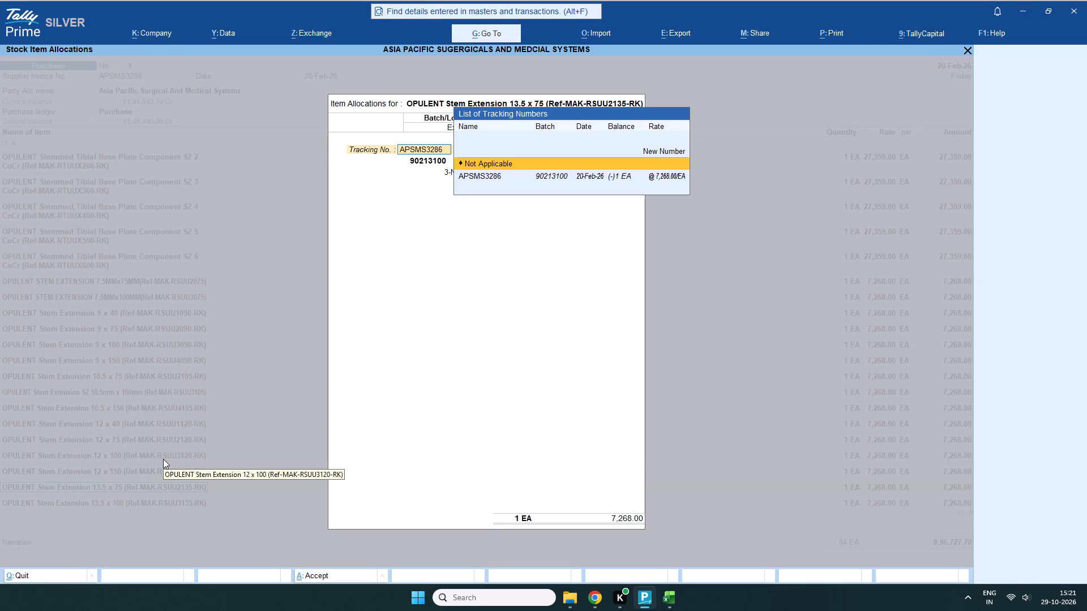
{"action": "key", "text": "Return"}
{"action": "key", "text": "Return"}
{"action": "key", "text": "Return"}
{"action": "key", "text": "Return"}
{"action": "key", "text": "Return"}
{"action": "key", "text": "Return"}
{"action": "key", "text": "Return"}
{"action": "key", "text": "Return"}
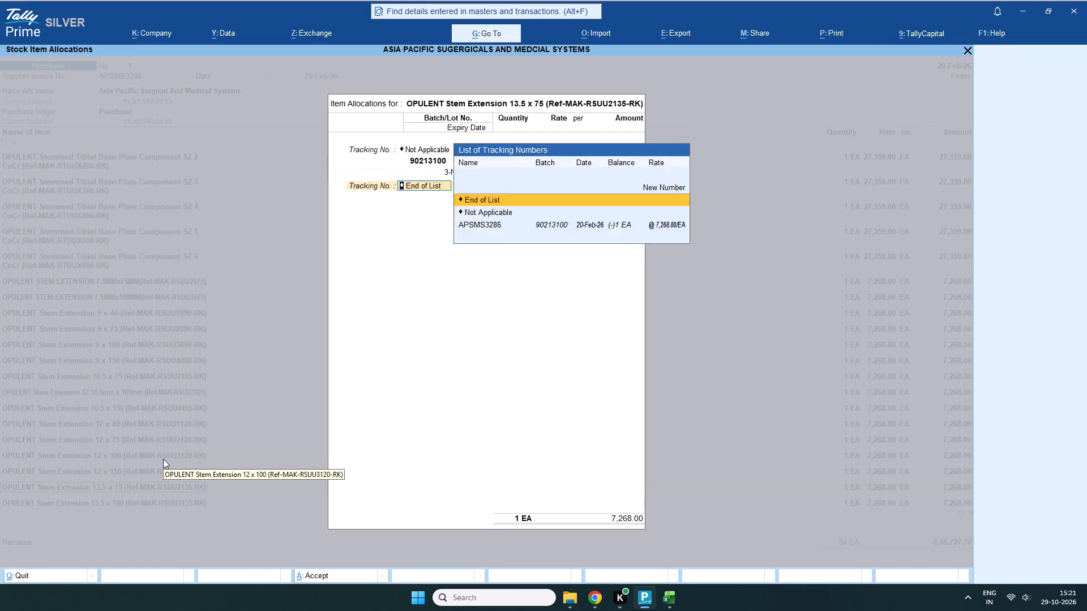
{"action": "key", "text": "Return"}
Set the tracking number of OPULENT Stem Extension 13.5 x 100 to Not Applicable and complete its allocation with existing batch 90213100.
{"action": "key", "text": "Return"}
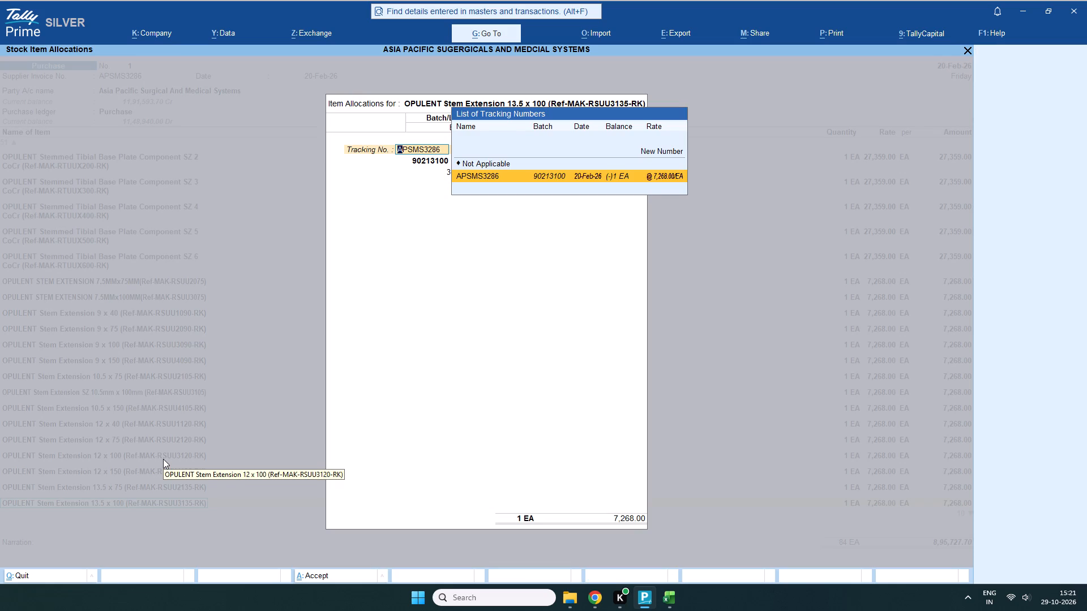
{"action": "scroll", "coordinate": [163, 459], "scroll_direction": "up", "scroll_amount": 1}
{"action": "key", "text": "Return"}
{"action": "key", "text": "Return"}
{"action": "key", "text": "Return"}
{"action": "key", "text": "Return"}
{"action": "key", "text": "Return"}
{"action": "key", "text": "Return"}
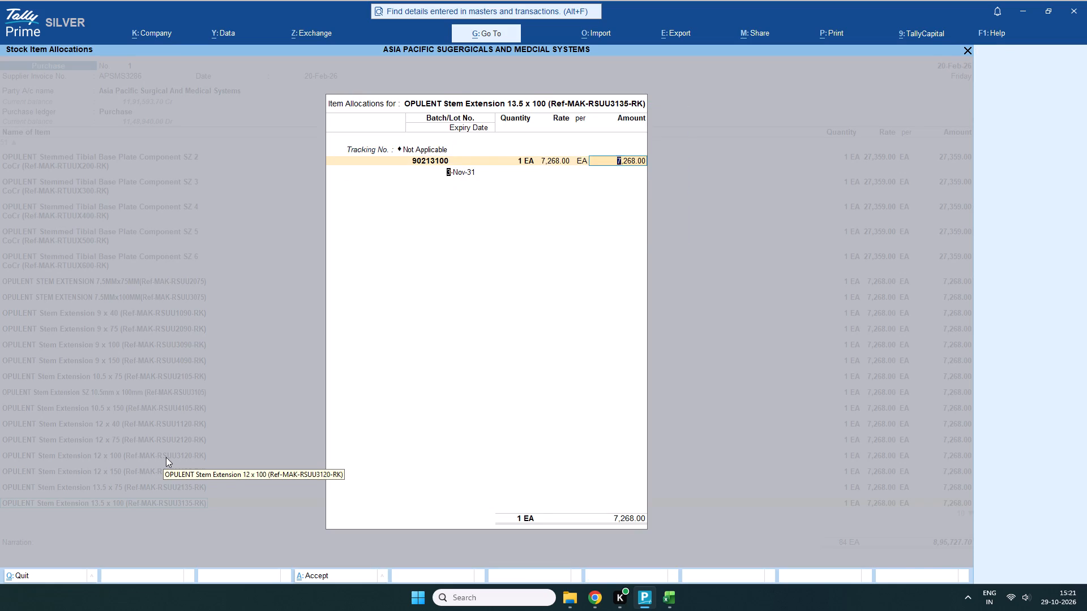
{"action": "key", "text": "Return"}
{"action": "key", "text": "Return"}
{"action": "key", "text": "Return"}
Set the tracking number of OPULENT Stem Extension 13.5 x 150 to Not Applicable and complete its allocation with existing batch 90213100.
{"action": "key", "text": "Return"}
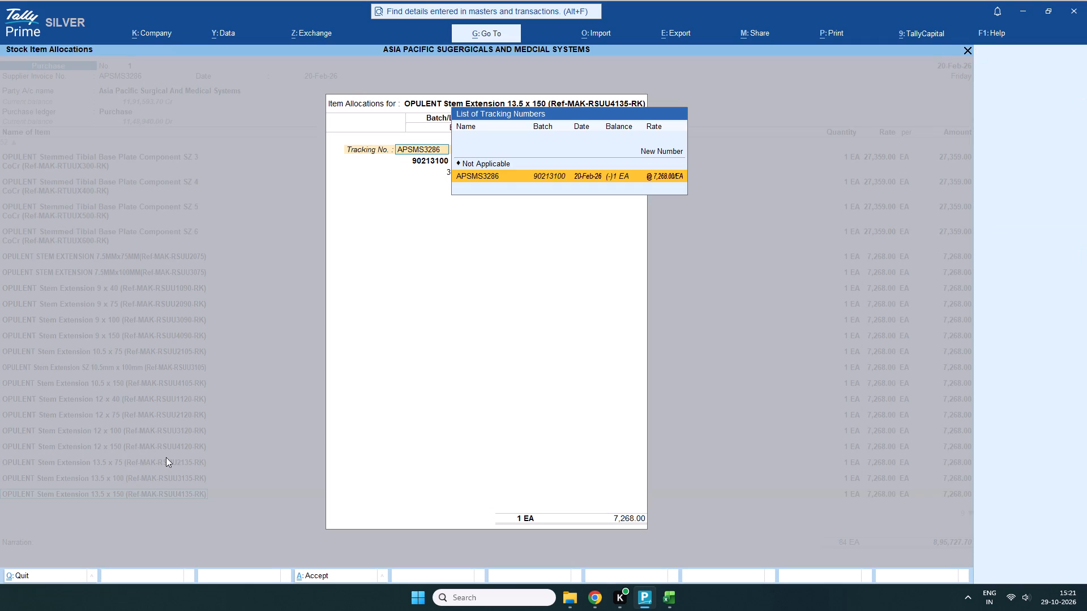
{"action": "scroll", "coordinate": [166, 457], "scroll_direction": "up", "scroll_amount": 1}
{"action": "key", "text": "Return"}
{"action": "key", "text": "Return"}
{"action": "key", "text": "Return"}
{"action": "key", "text": "Return"}
{"action": "key", "text": "Return"}
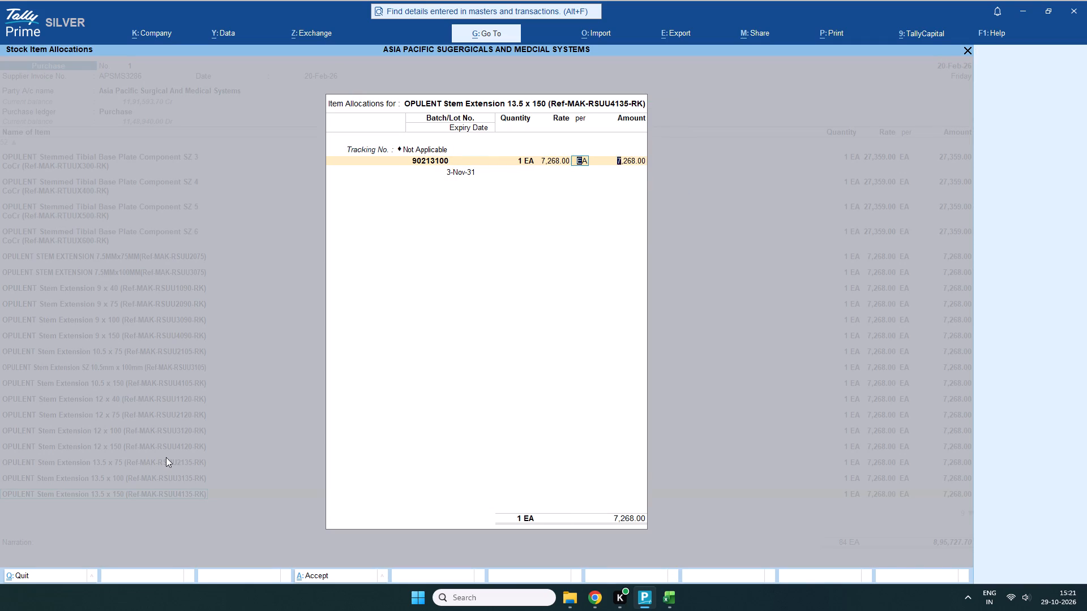
{"action": "key", "text": "Return"}
{"action": "key", "text": "Return"}
{"action": "key", "text": "Return"}
{"action": "key", "text": "Return"}
Set the tracking number of the first OPULENT Stem Extension 15 x 40 line to Not Applicable and complete its allocation with existing batch 90213100.
{"action": "key", "text": "Return"}
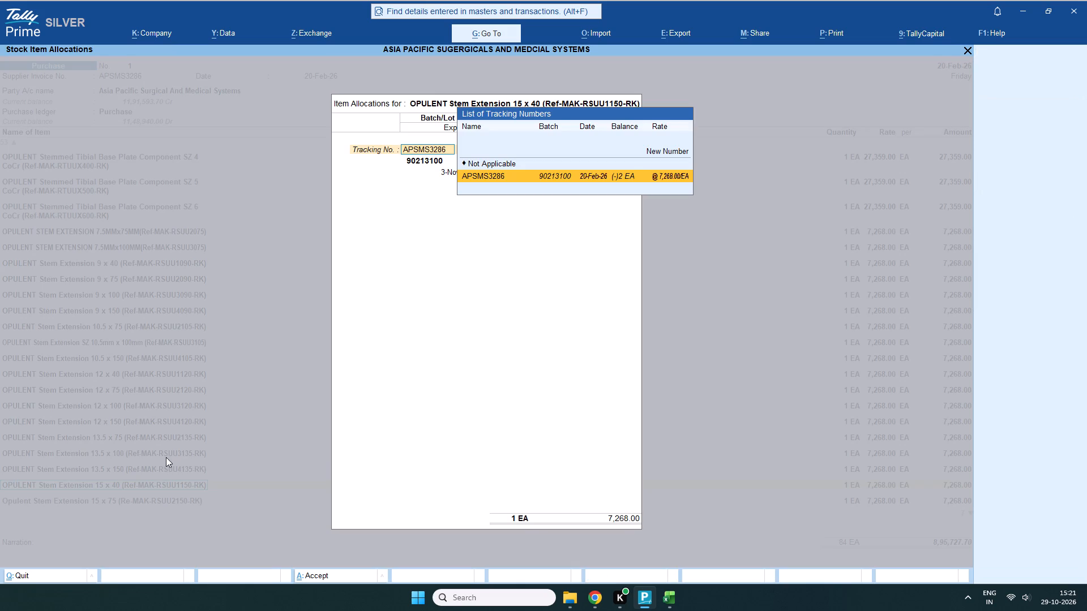
{"action": "scroll", "coordinate": [166, 457], "scroll_direction": "up", "scroll_amount": 2}
{"action": "scroll", "coordinate": [168, 456], "scroll_direction": "down", "scroll_amount": 1}
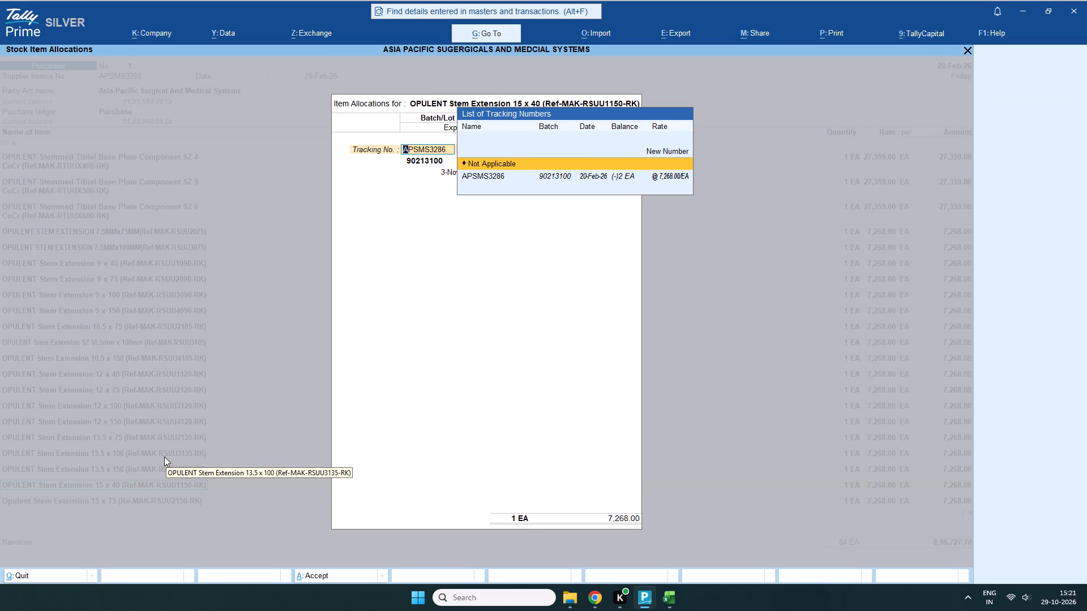
{"action": "key", "text": "Return"}
{"action": "key", "text": "Return"}
{"action": "key", "text": "Return"}
{"action": "key", "text": "Return"}
{"action": "key", "text": "Return"}
{"action": "key", "text": "Return"}
{"action": "key", "text": "Return"}
{"action": "key", "text": "Return"}
{"action": "key", "text": "Return"}
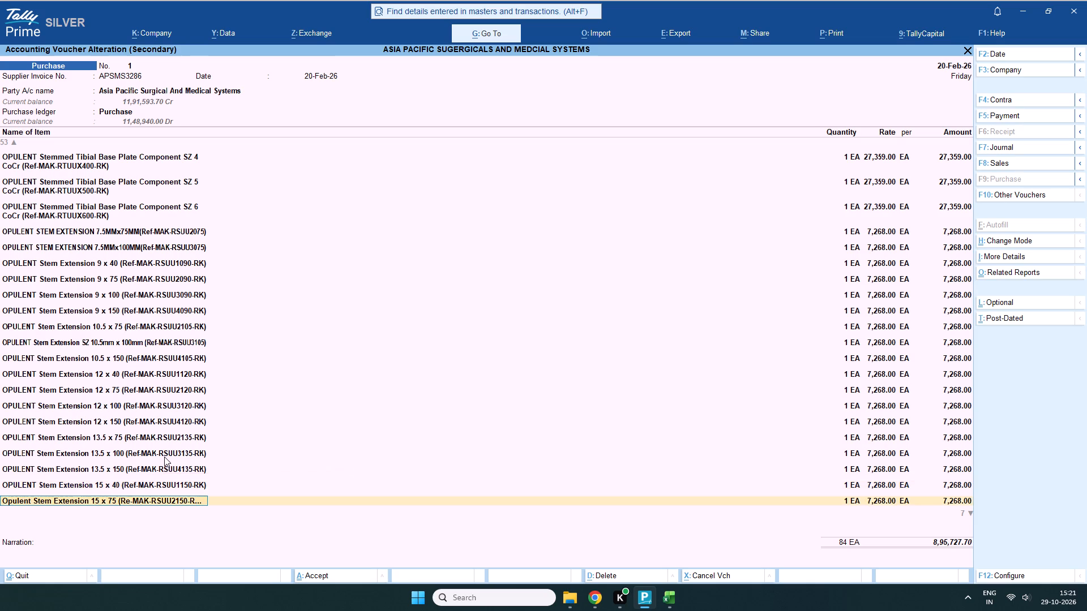
Set the tracking number of Opulent Stem Extension 15 x 75 to Not Applicable and complete its allocation with the existing batch.
{"action": "key", "text": "Return"}
{"action": "scroll", "coordinate": [164, 457], "scroll_direction": "up", "scroll_amount": 1}
{"action": "key", "text": "Return"}
{"action": "key", "text": "Return"}
{"action": "key", "text": "Return"}
{"action": "key", "text": "Return"}
{"action": "key", "text": "Return"}
{"action": "key", "text": "Return"}
{"action": "key", "text": "Return"}
{"action": "key", "text": "Return"}
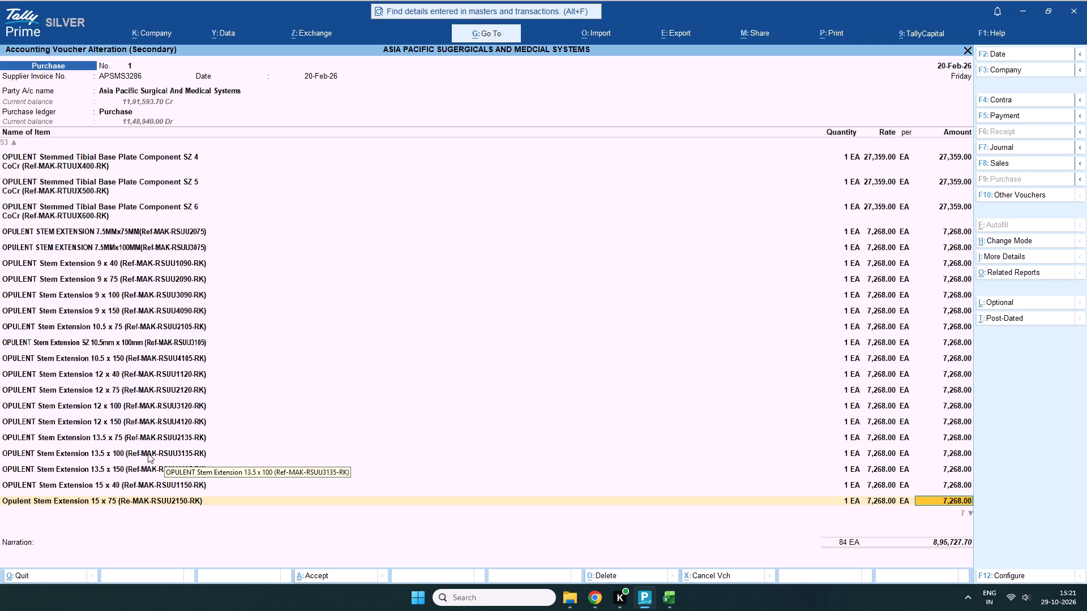
{"action": "key", "text": "Return"}
Set the tracking number of OPULENT Stem Extension 15 x 100 to Not Applicable and complete its allocation with existing batch 90213100.
{"action": "key", "text": "Return"}
{"action": "scroll", "coordinate": [148, 453], "scroll_direction": "up", "scroll_amount": 1}
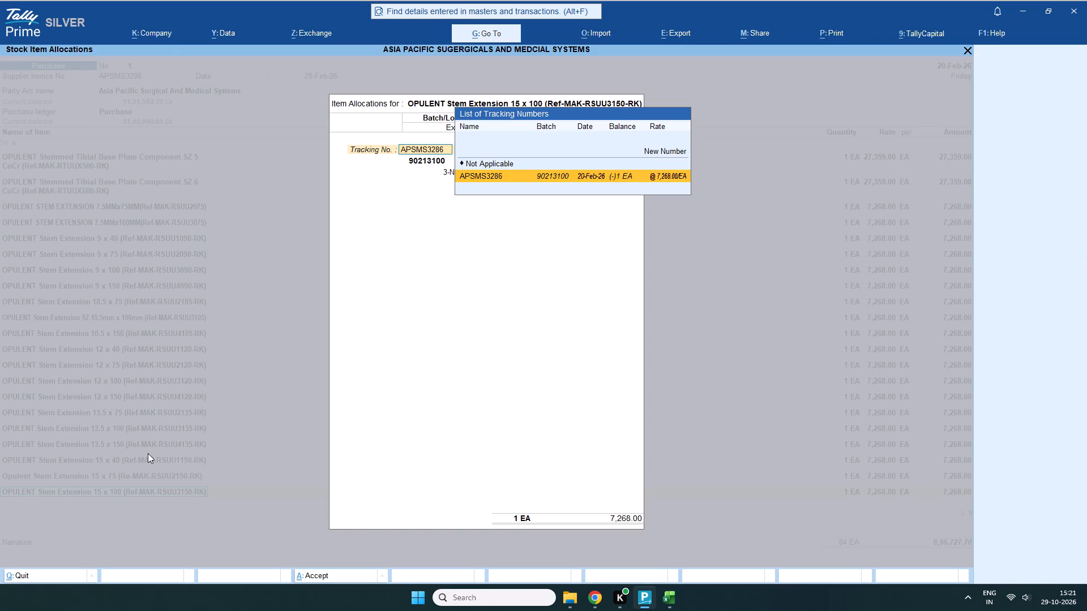
{"action": "key", "text": "Return"}
{"action": "key", "text": "Return"}
{"action": "key", "text": "Return"}
{"action": "key", "text": "Return"}
{"action": "key", "text": "Return"}
{"action": "key", "text": "Return"}
{"action": "key", "text": "Return"}
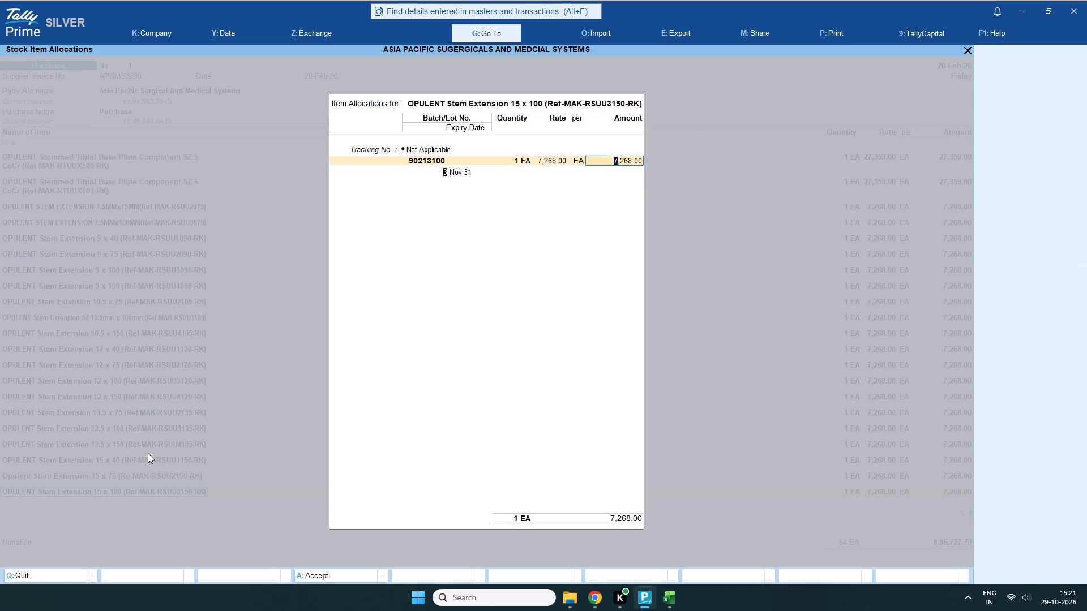
{"action": "key", "text": "Return"}
{"action": "key", "text": "Return"}
Set the tracking number of the second OPULENT Stem Extension 15 x 40 line to Not Applicable and complete its allocation with existing batch 90213100.
{"action": "key", "text": "Return"}
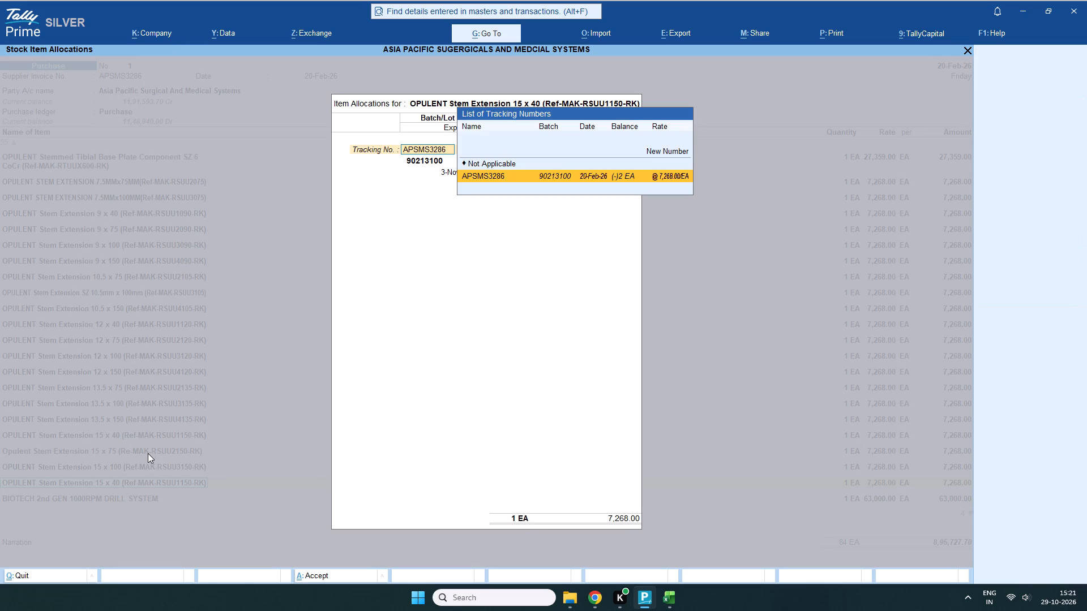
{"action": "scroll", "coordinate": [148, 453], "scroll_direction": "up", "scroll_amount": 1}
{"action": "key", "text": "Return"}
{"action": "key", "text": "Return"}
{"action": "key", "text": "Return"}
{"action": "key", "text": "Return"}
{"action": "key", "text": "Return"}
{"action": "key", "text": "Return"}
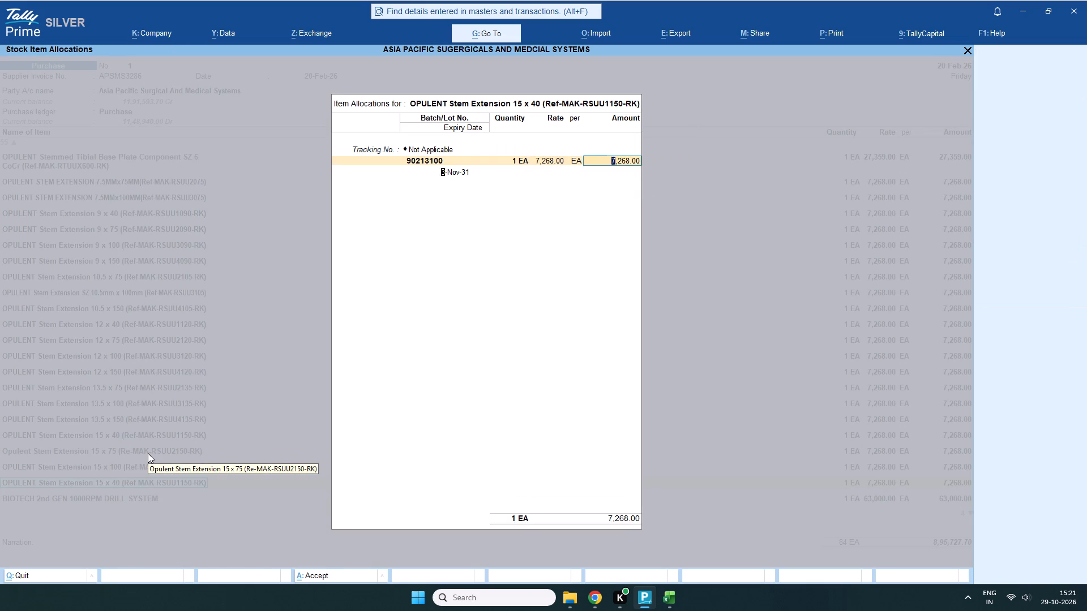
{"action": "key", "text": "Return"}
{"action": "key", "text": "Return"}
{"action": "key", "text": "Return"}
{"action": "key", "text": "Return"}
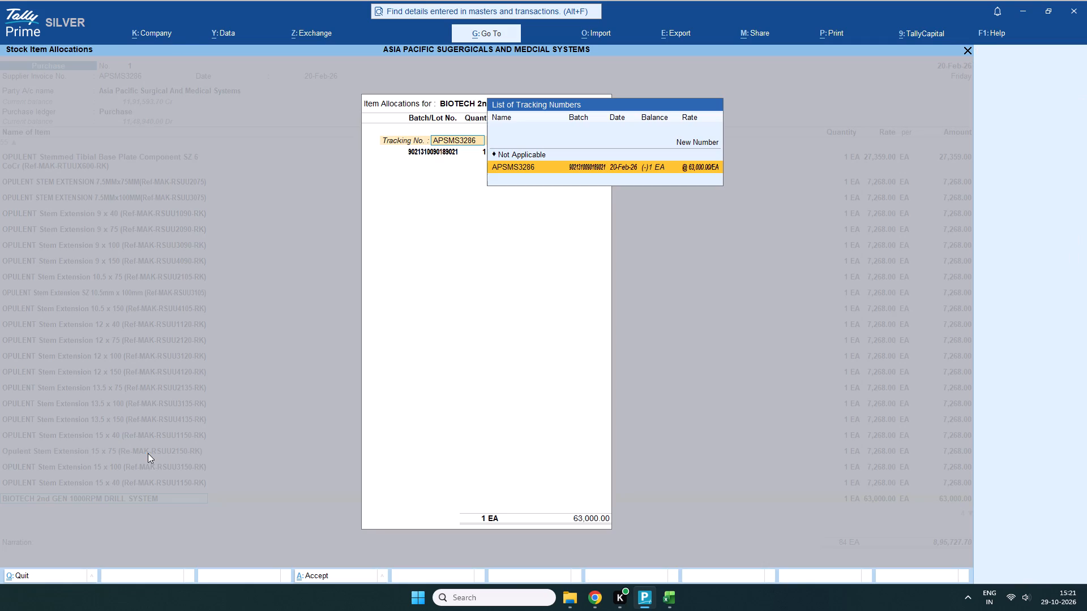
{"action": "scroll", "coordinate": [148, 453], "scroll_direction": "up", "scroll_amount": 1}
{"action": "key", "text": "Return"}
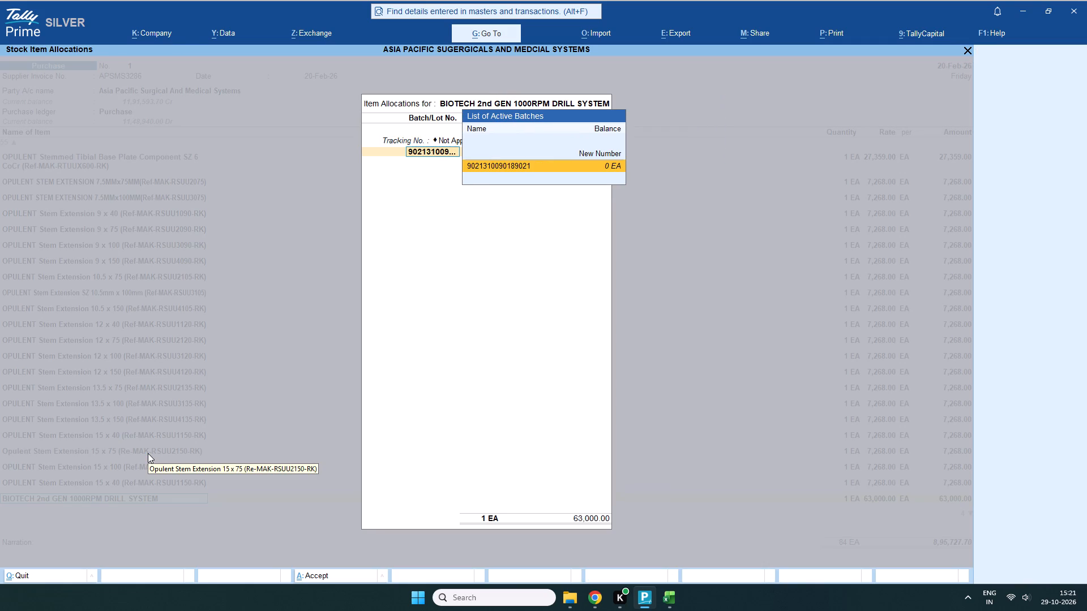
{"action": "key", "text": "Return"}
{"action": "key", "text": "Return"}
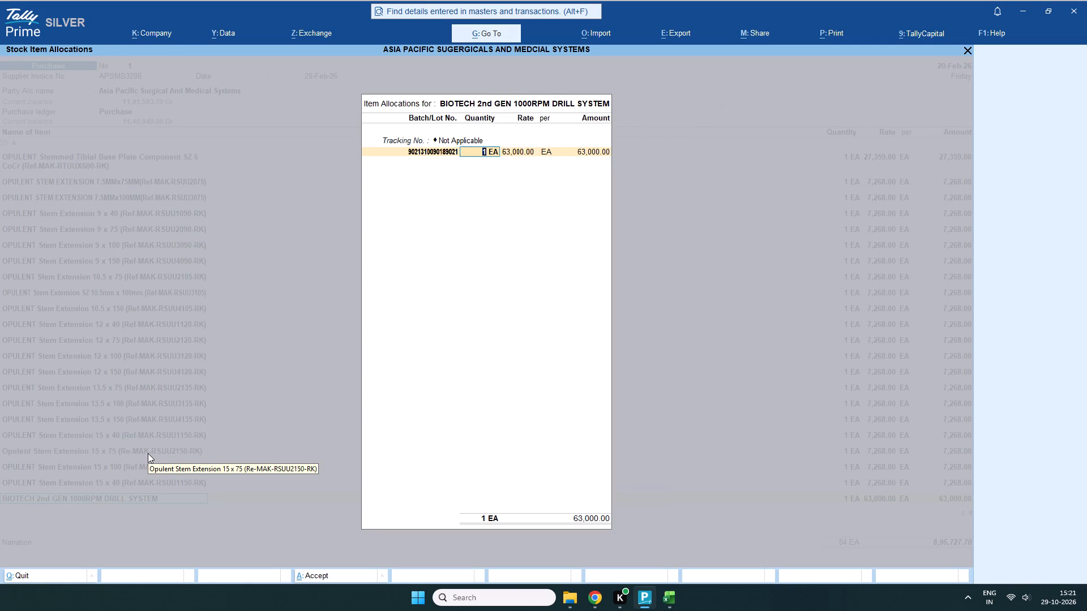
{"action": "key", "text": "Return"}
{"action": "key", "text": "Return"}
{"action": "key", "text": "Return"}
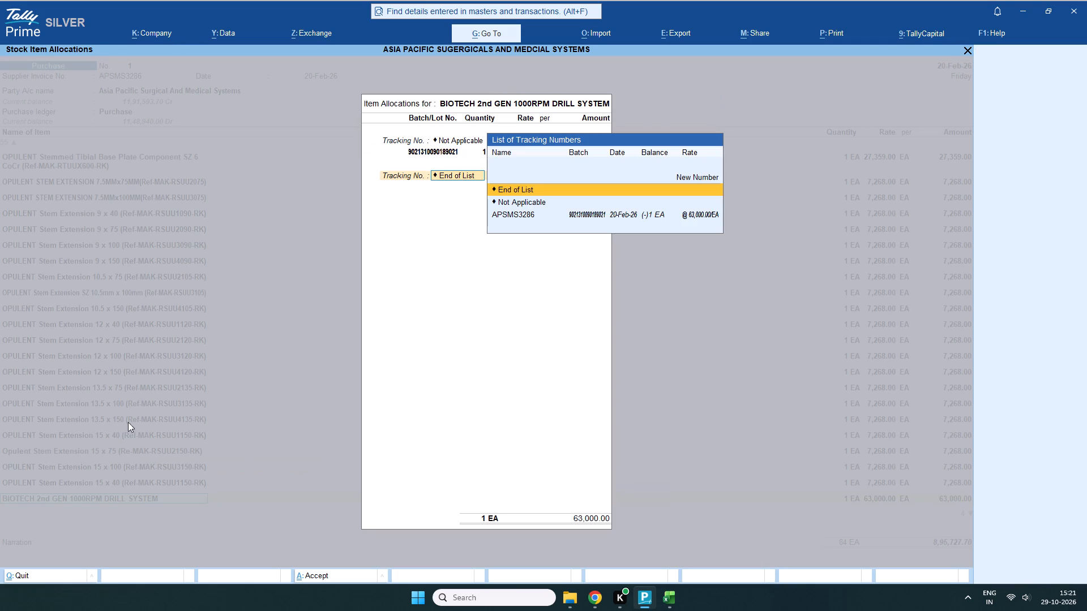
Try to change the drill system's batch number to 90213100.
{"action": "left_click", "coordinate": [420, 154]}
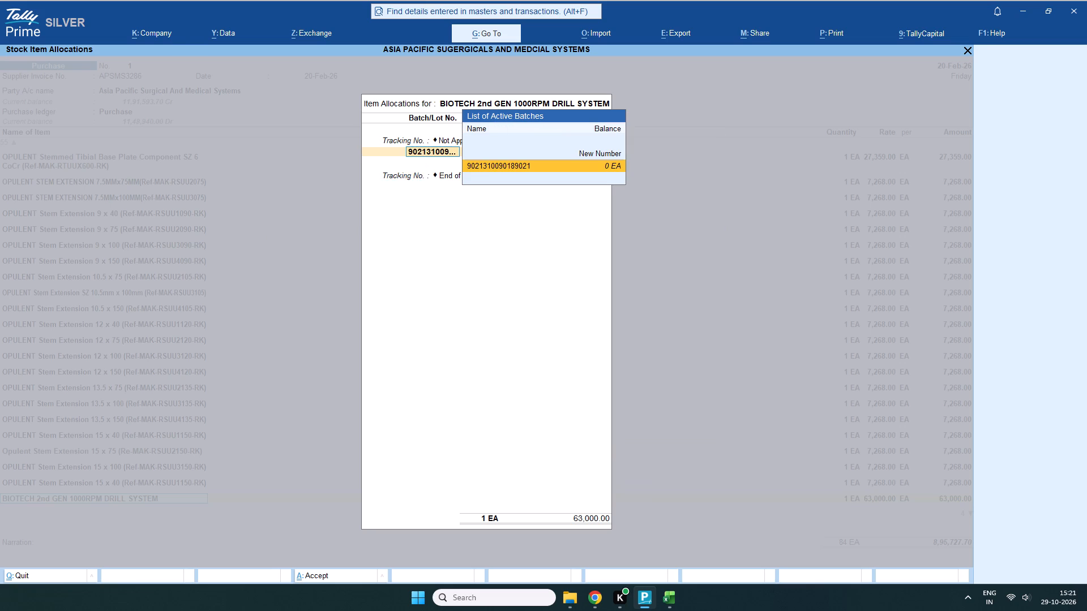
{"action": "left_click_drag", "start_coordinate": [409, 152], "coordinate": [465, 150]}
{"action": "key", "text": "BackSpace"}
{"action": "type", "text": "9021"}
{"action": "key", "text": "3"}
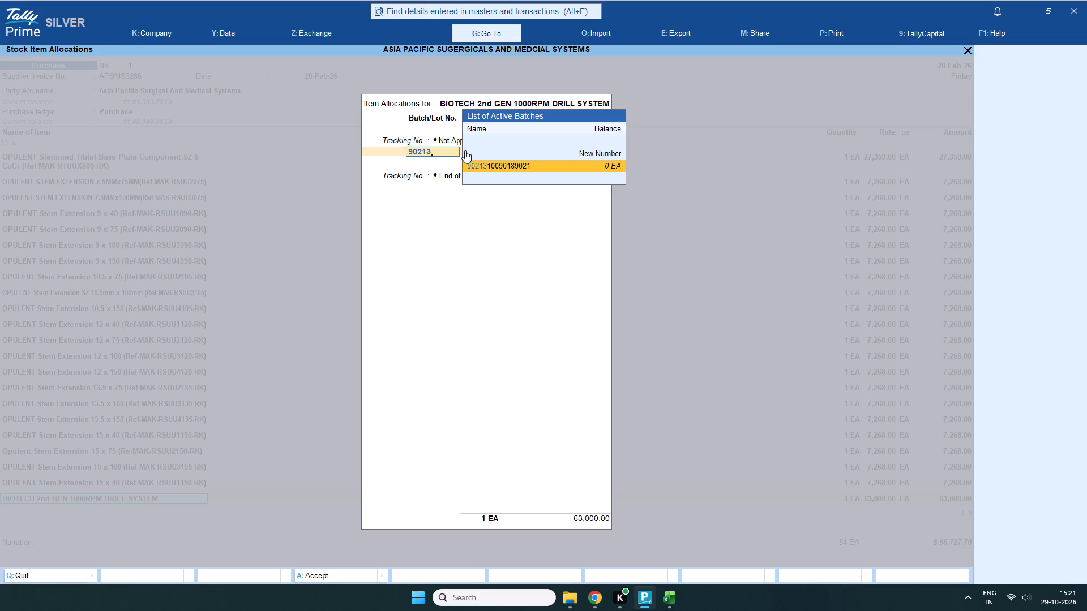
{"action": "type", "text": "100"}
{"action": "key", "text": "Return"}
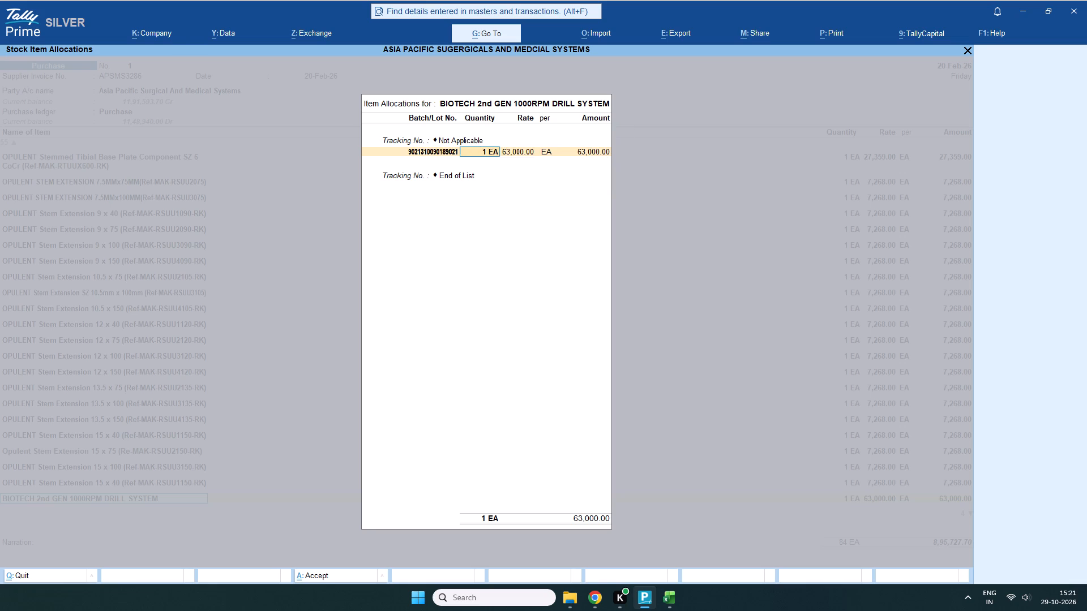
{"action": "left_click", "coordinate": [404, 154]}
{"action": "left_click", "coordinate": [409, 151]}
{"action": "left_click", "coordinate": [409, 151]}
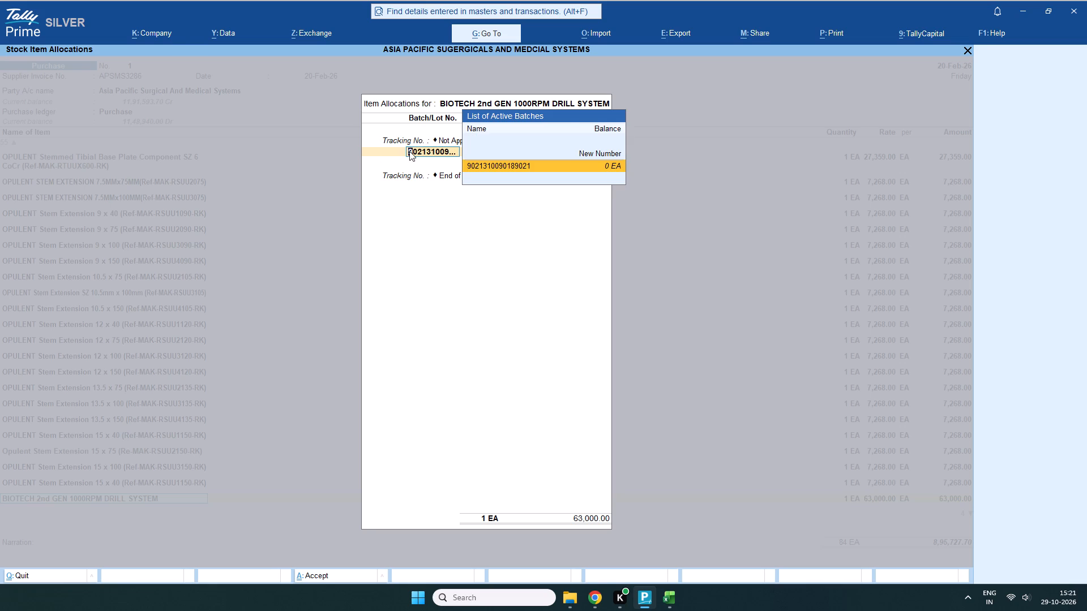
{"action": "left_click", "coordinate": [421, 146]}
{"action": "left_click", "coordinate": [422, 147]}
{"action": "key", "text": "Return"}
{"action": "key", "text": "Return"}
{"action": "key", "text": "Return"}
{"action": "key", "text": "Return"}
{"action": "key", "text": "Return"}
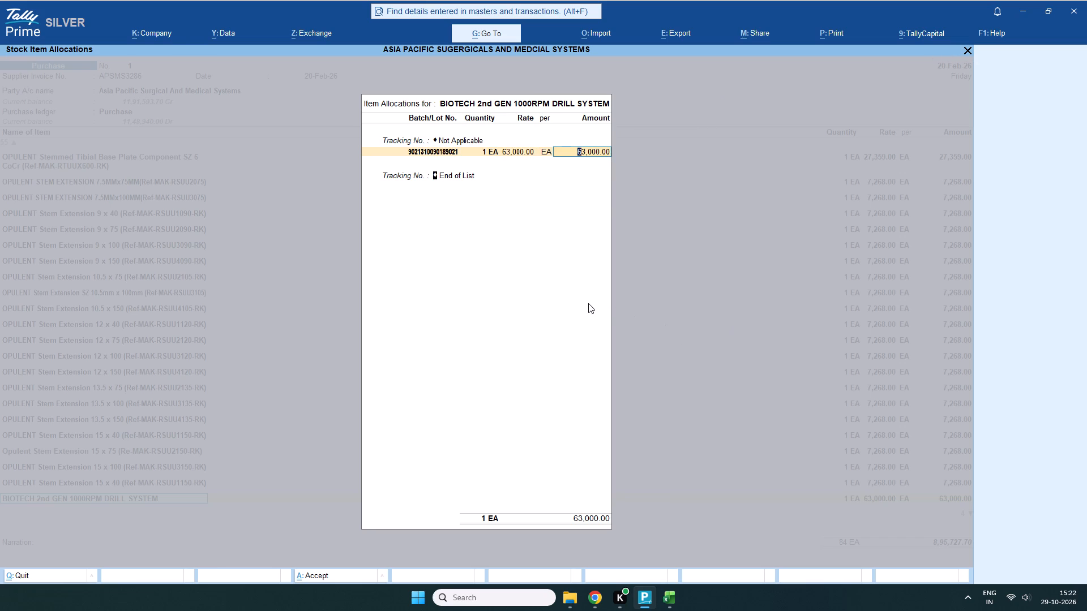
{"action": "key", "text": "Return"}
{"action": "key", "text": "Return"}
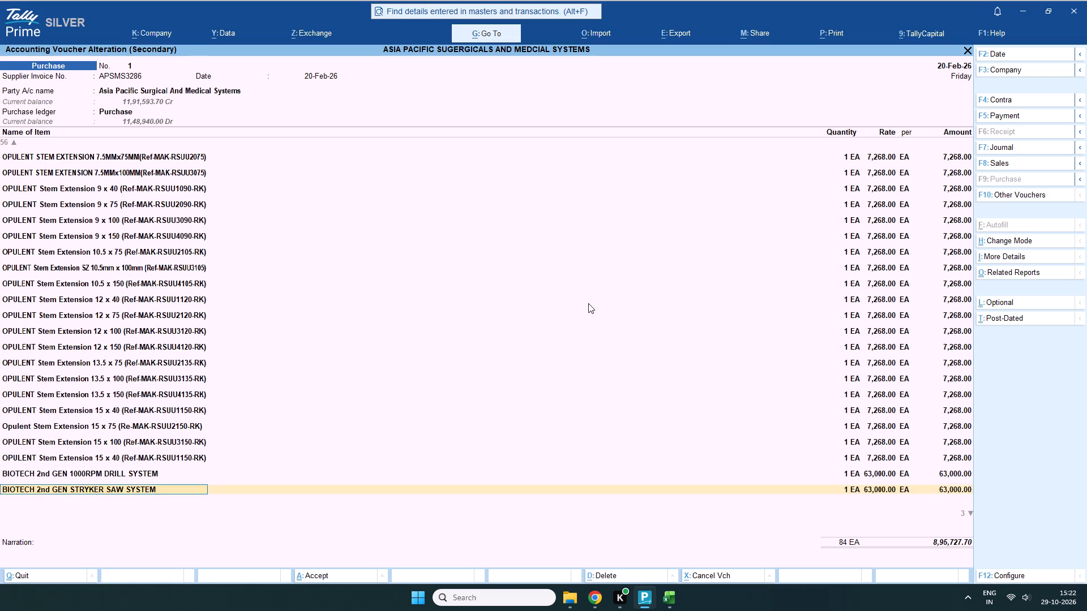
Set the tracking number of BIOTECH 2nd GEN STRYKER SAW SYSTEM to Not Applicable and complete its allocation with existing batch 90189021.
{"action": "key", "text": "Return"}
{"action": "scroll", "coordinate": [588, 303], "scroll_direction": "up", "scroll_amount": 1}
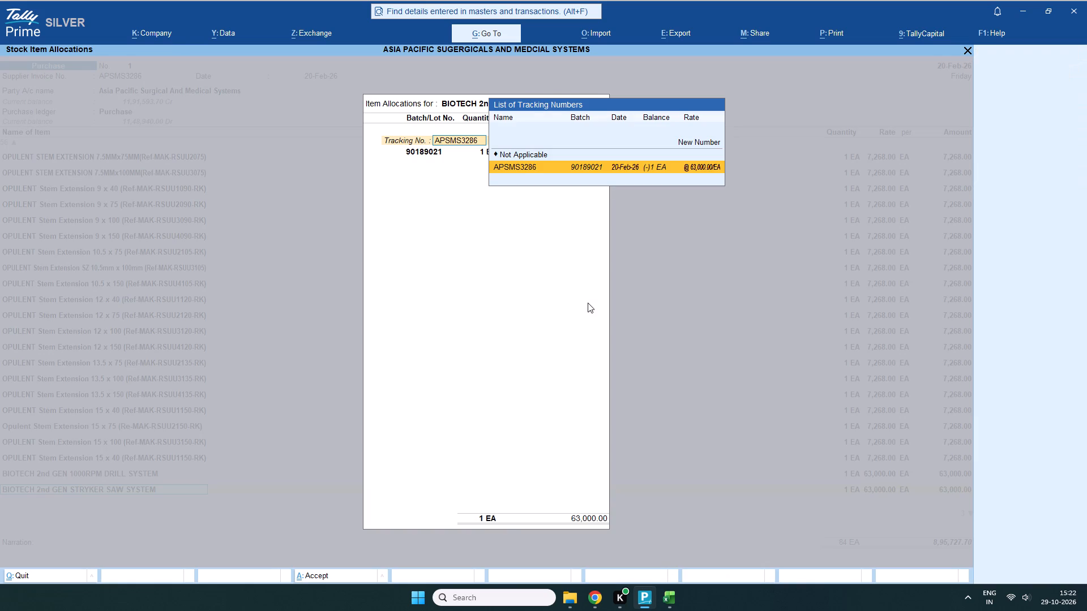
{"action": "key", "text": "Return"}
{"action": "key", "text": "Return"}
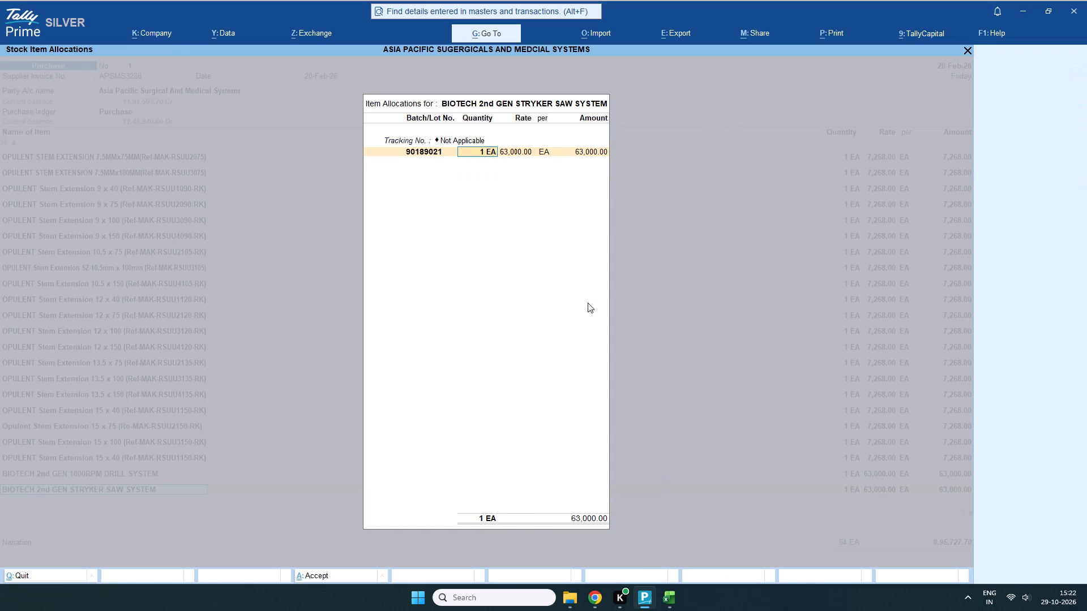
{"action": "key", "text": "Return"}
{"action": "key", "text": "Return"}
{"action": "key", "text": "Return"}
{"action": "key", "text": "Return"}
{"action": "key", "text": "Return"}
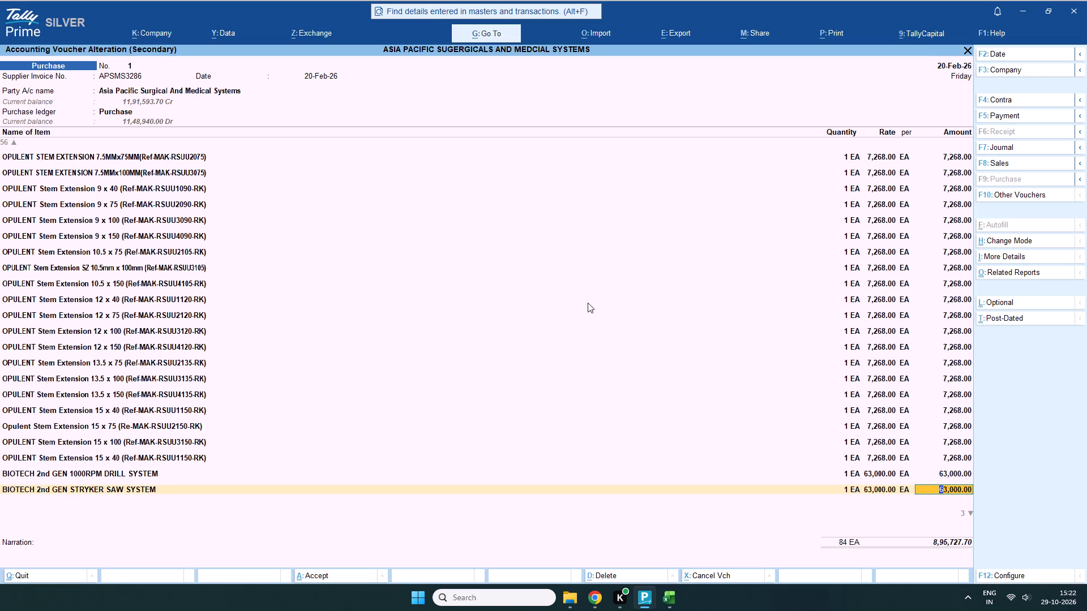
{"action": "key", "text": "Return"}
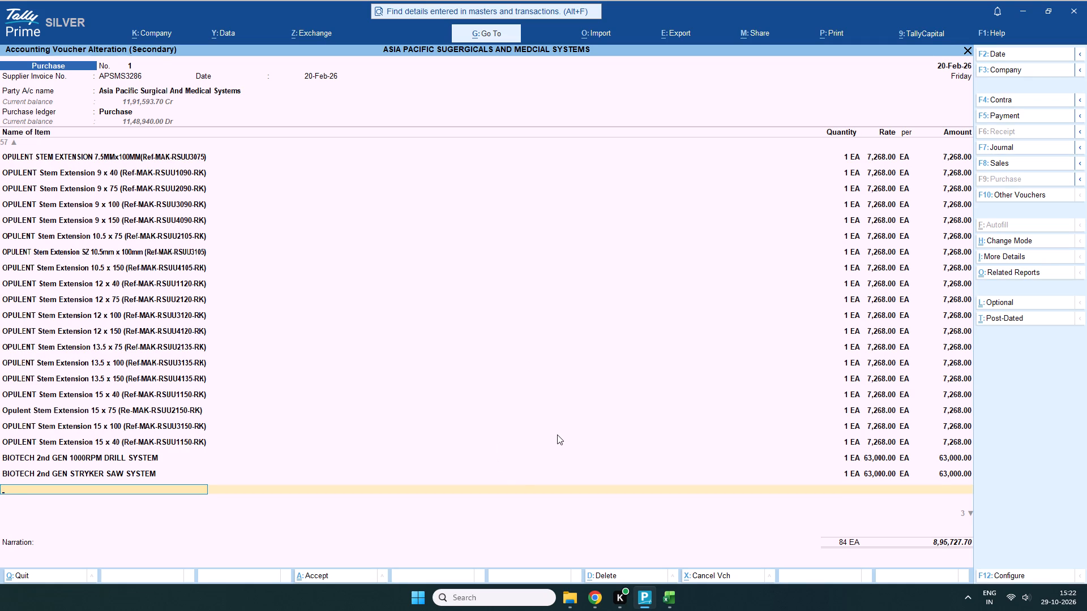
End the item list, keep the Cgst and Sgst lines, and save the altered purchase voucher.
{"action": "key", "text": "Return"}
{"action": "key", "text": "Return"}
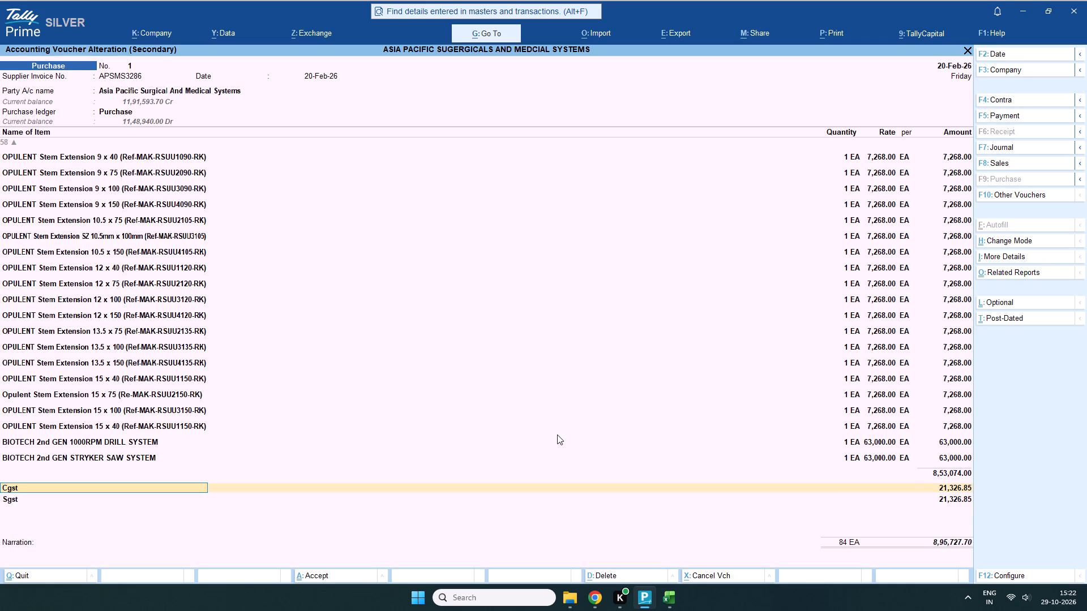
{"action": "key", "text": "Return"}
{"action": "key", "text": "Return"}
{"action": "key", "text": "ctrl+a"}
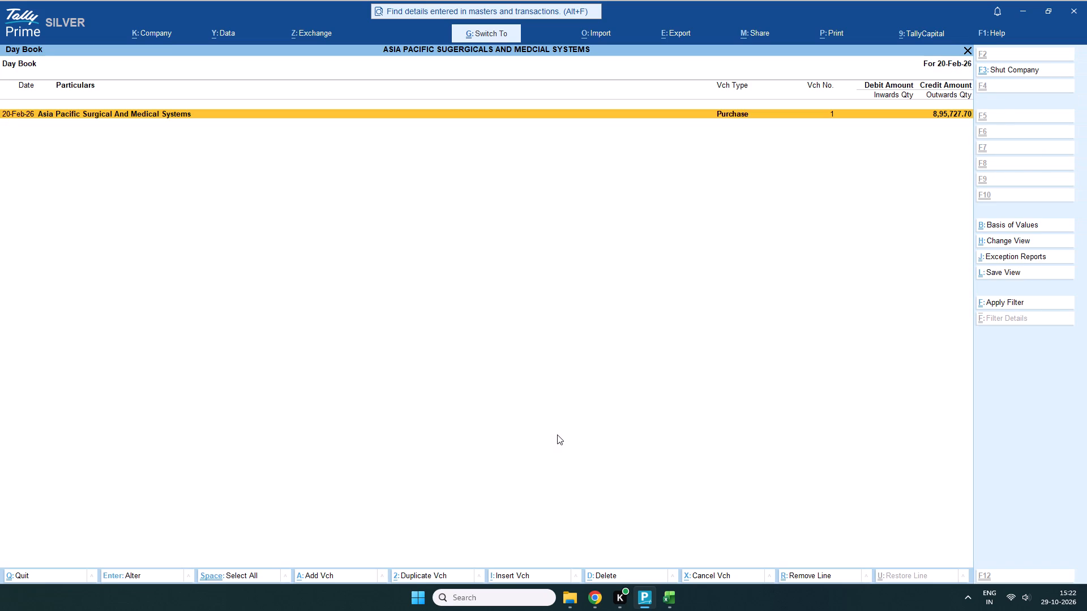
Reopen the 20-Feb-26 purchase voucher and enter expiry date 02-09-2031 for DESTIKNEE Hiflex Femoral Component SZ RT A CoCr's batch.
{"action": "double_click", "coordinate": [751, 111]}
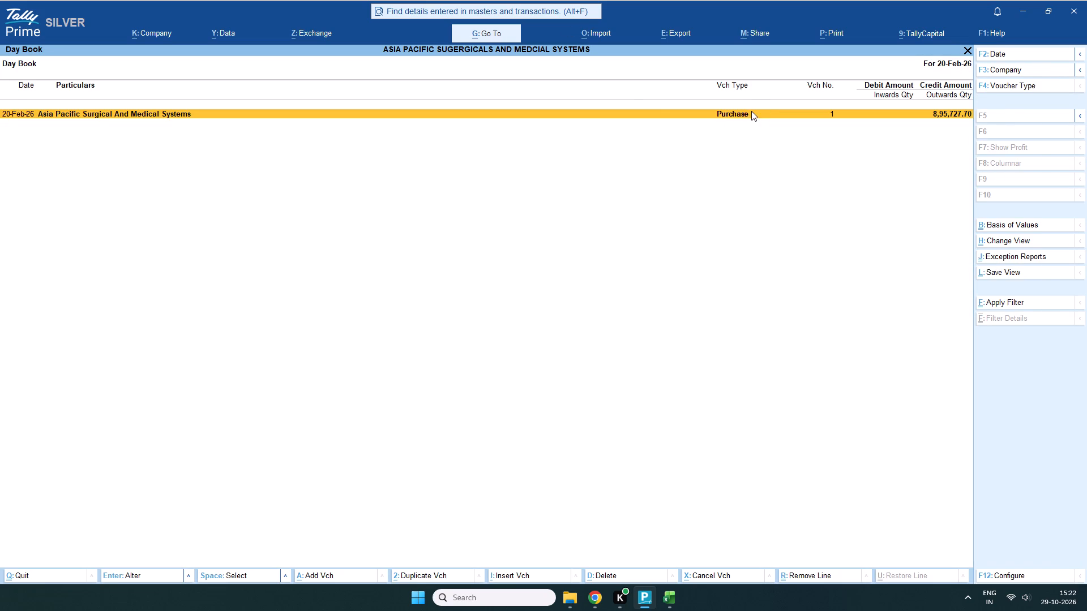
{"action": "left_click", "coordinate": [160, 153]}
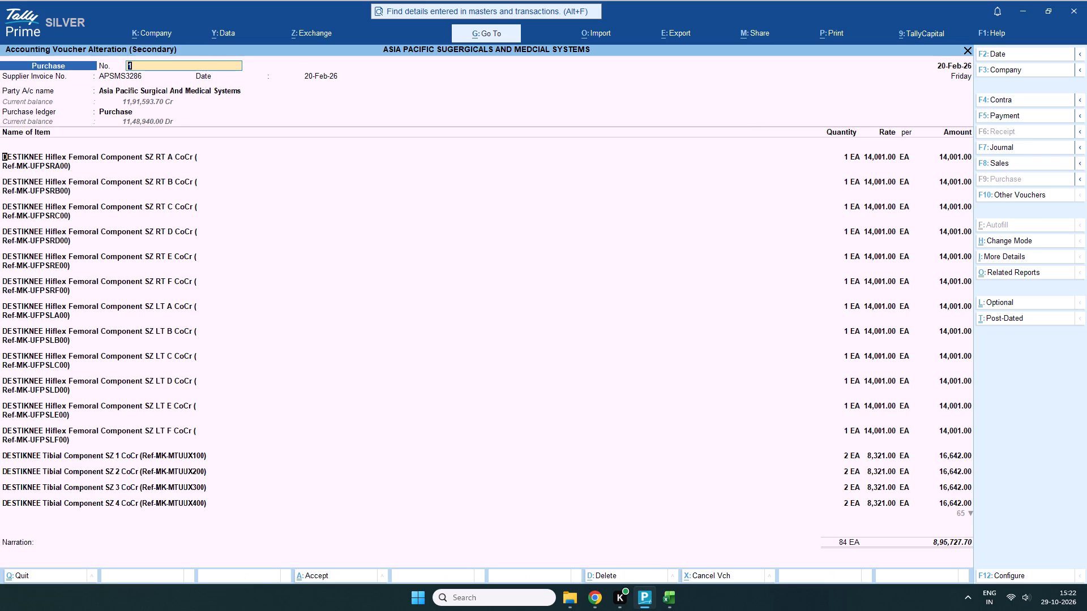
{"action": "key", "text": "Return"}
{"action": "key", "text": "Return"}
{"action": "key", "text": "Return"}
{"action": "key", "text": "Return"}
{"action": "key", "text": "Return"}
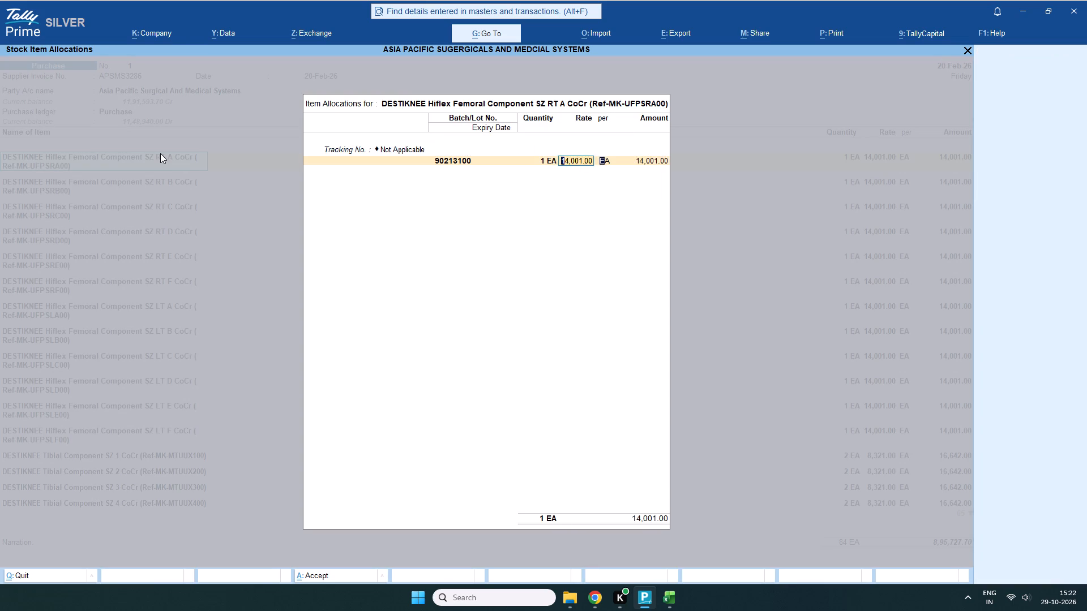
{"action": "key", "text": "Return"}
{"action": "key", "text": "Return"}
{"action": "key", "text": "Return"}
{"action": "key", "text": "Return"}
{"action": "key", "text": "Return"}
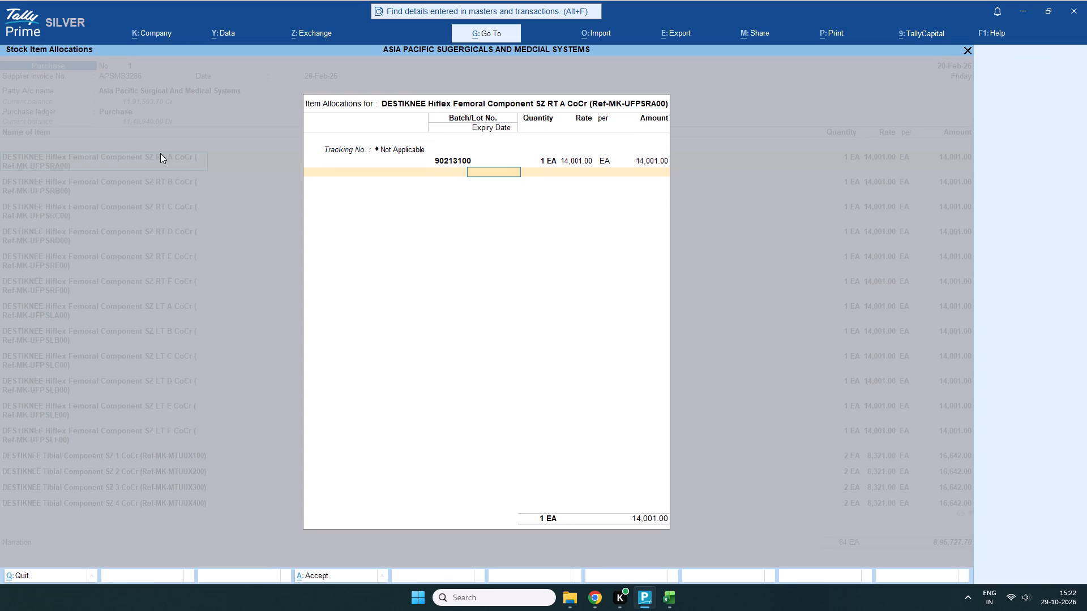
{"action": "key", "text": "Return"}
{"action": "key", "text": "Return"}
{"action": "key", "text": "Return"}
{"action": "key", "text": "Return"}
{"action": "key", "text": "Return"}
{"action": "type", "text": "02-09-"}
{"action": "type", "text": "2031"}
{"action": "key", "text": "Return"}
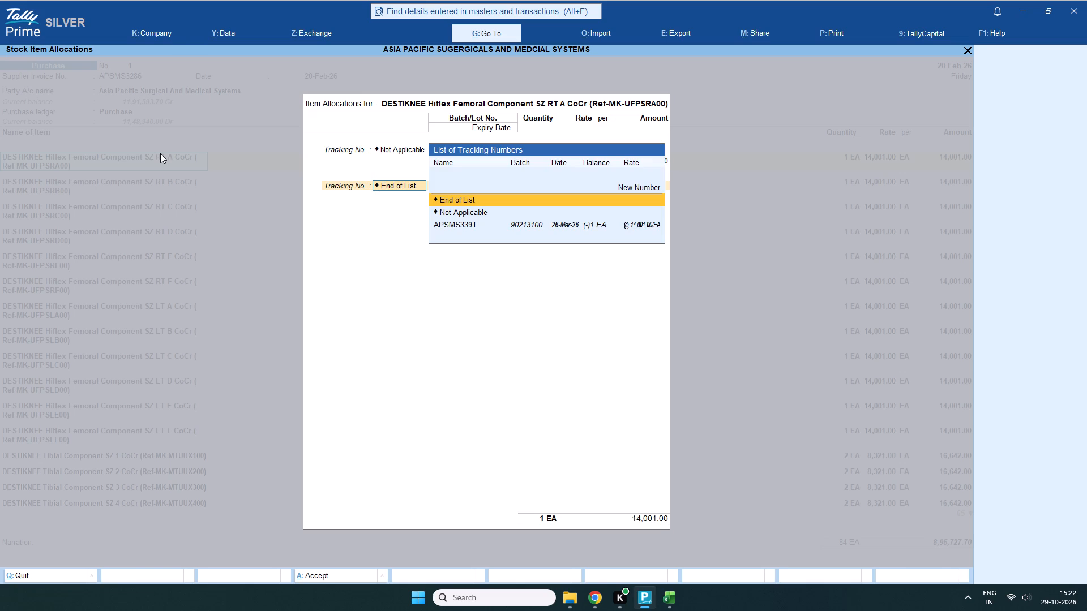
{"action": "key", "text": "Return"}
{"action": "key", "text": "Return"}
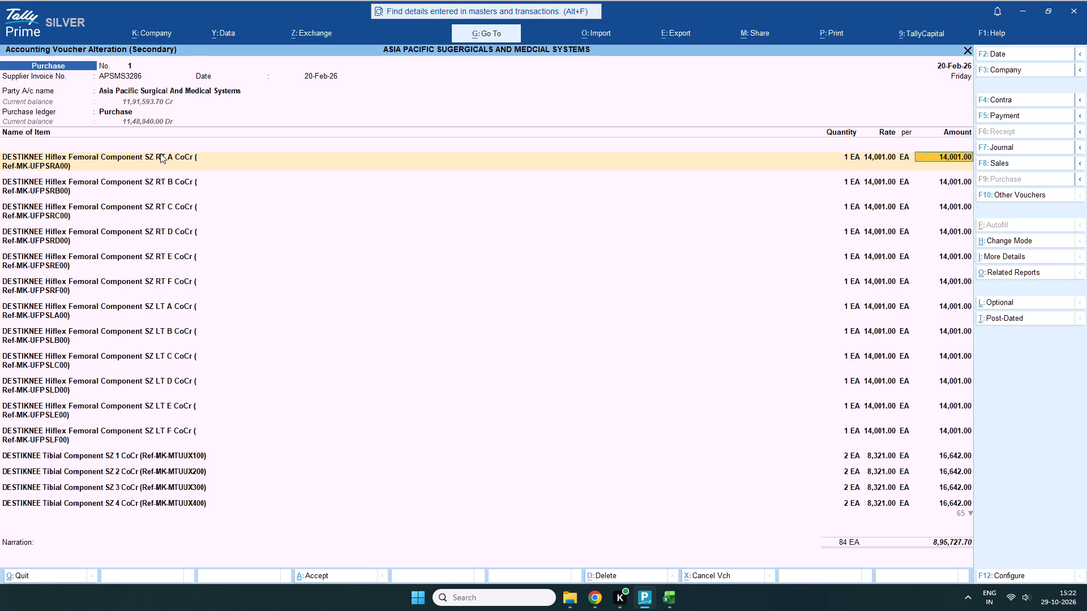
Check the batch allocation of DESTIKNEE Hiflex Femoral Component SZ RT B CoCr and close the voucher without accepting it.
{"action": "key", "text": "Return"}
{"action": "key", "text": "Return"}
{"action": "key", "text": "Return"}
{"action": "key", "text": "Return"}
{"action": "key", "text": "Return"}
{"action": "key", "text": "Return"}
{"action": "key", "text": "Return"}
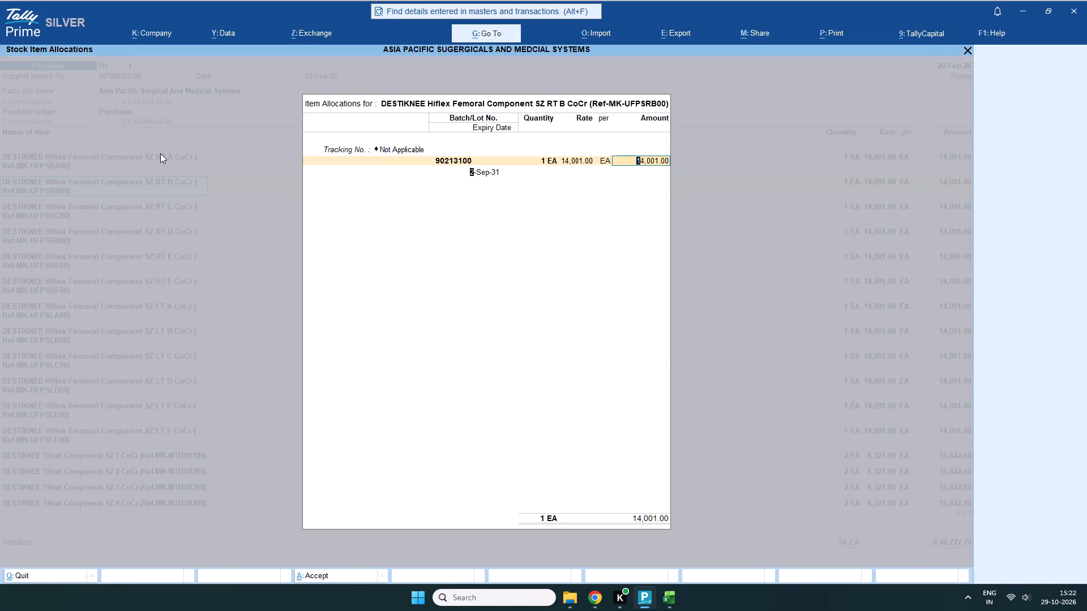
{"action": "key", "text": "Return"}
{"action": "key", "text": "Return"}
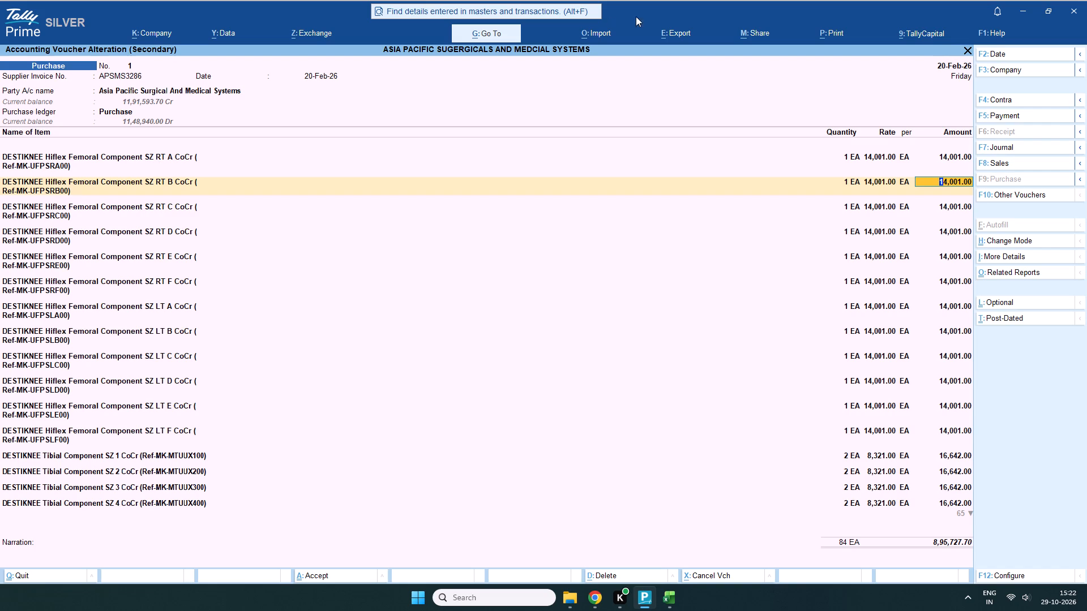
{"action": "left_click", "coordinate": [966, 50]}
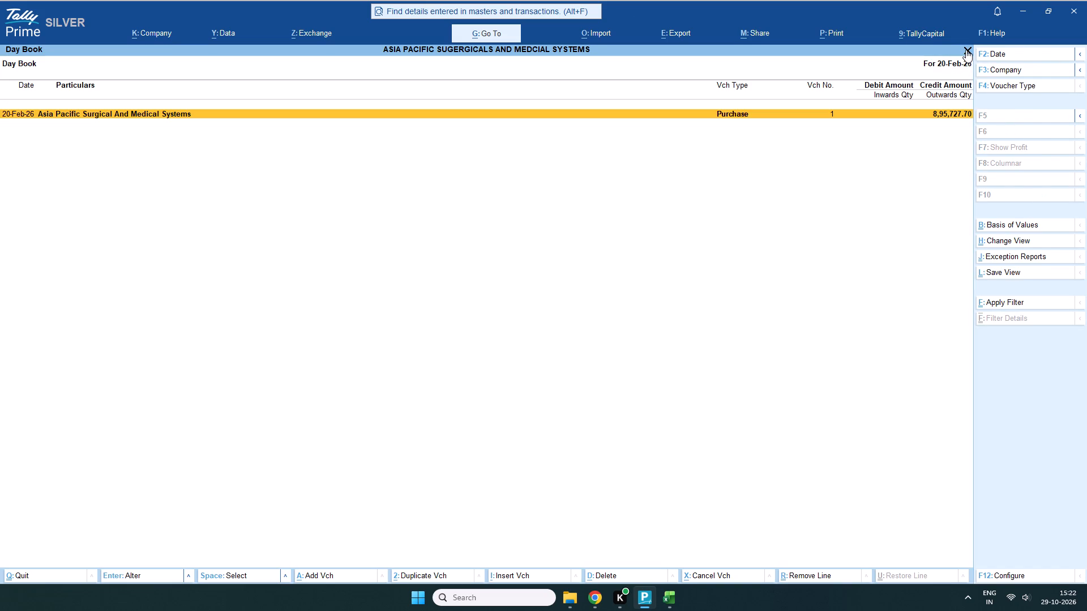
Check the date of invoice APSMS3391 in Excel and change the Day Book date to 26-03-2026 in TallyPrime.
{"action": "left_click", "coordinate": [1009, 50]}
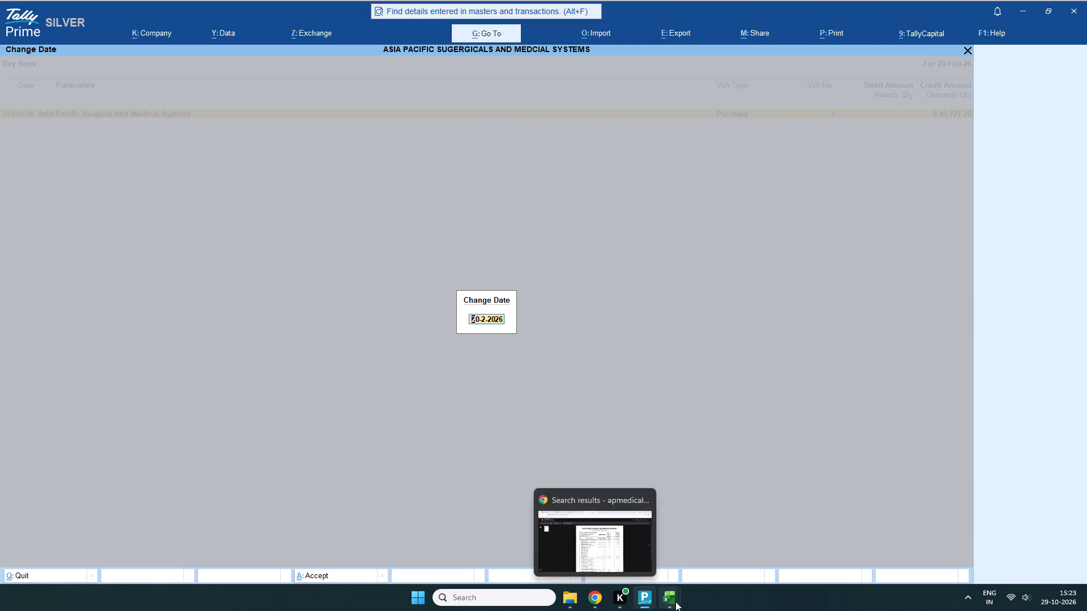
{"action": "left_click", "coordinate": [711, 543]}
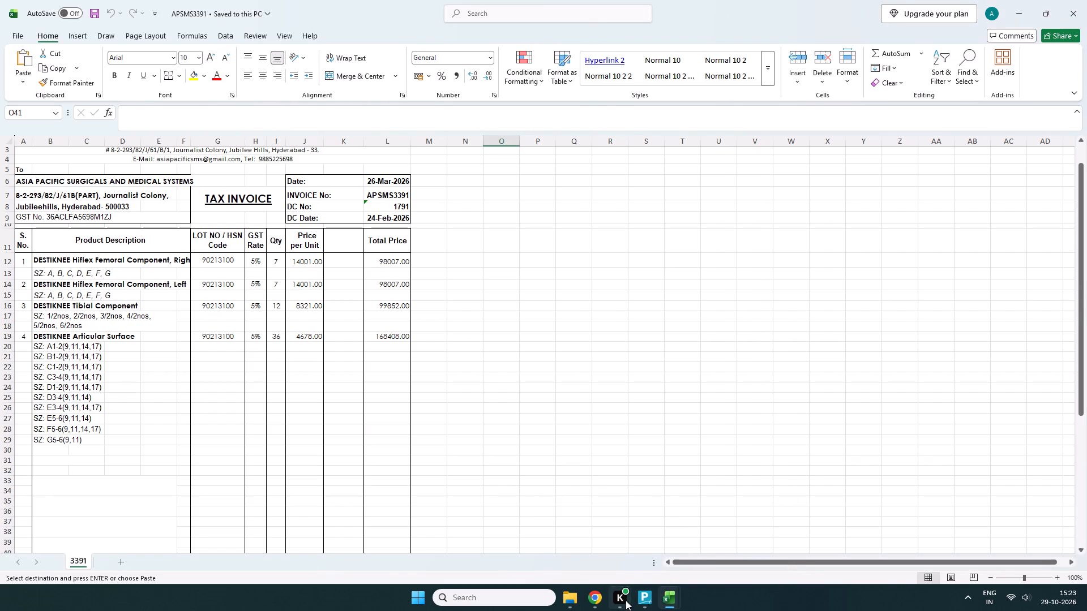
{"action": "left_click", "coordinate": [653, 537]}
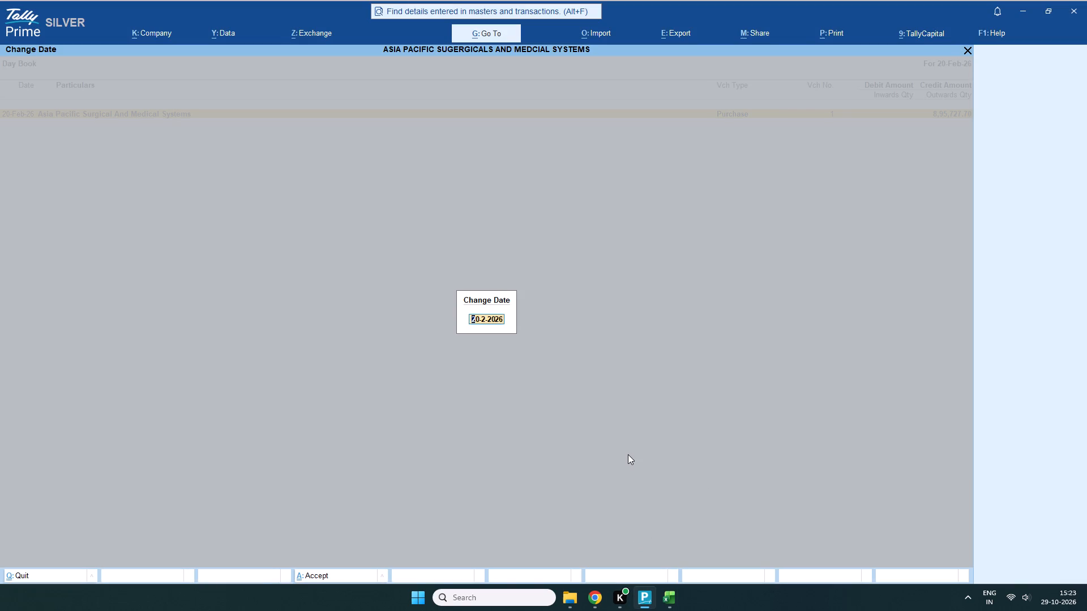
{"action": "type", "text": "26-03-2026"}
{"action": "key", "text": "Return"}
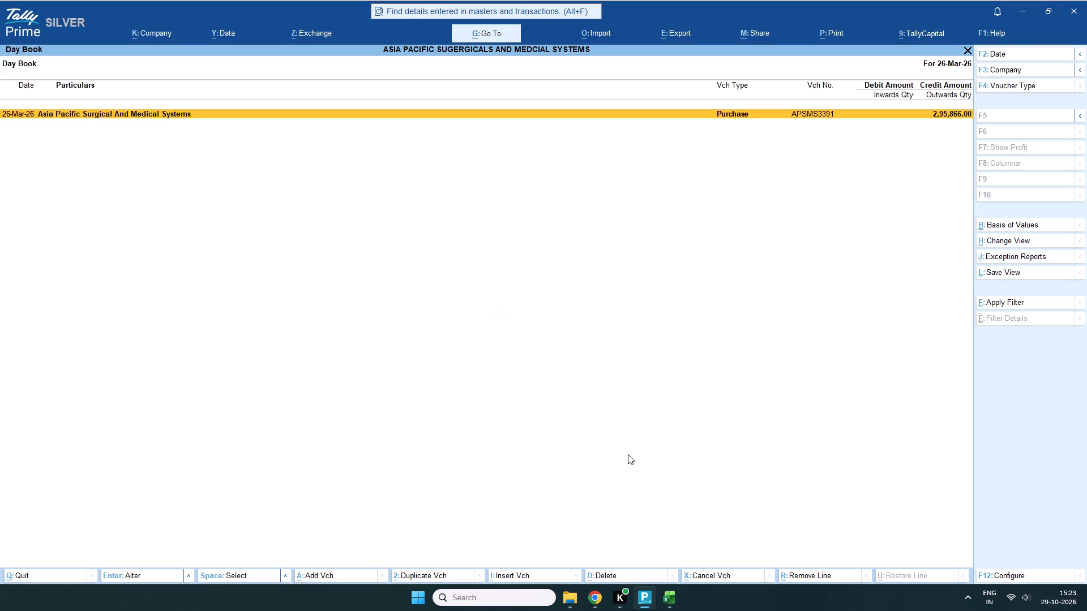
Open the 26-Mar-26 purchase voucher APSMS3391 and change its voucher number to 2.
{"action": "double_click", "coordinate": [661, 116]}
{"action": "left_click", "coordinate": [177, 67]}
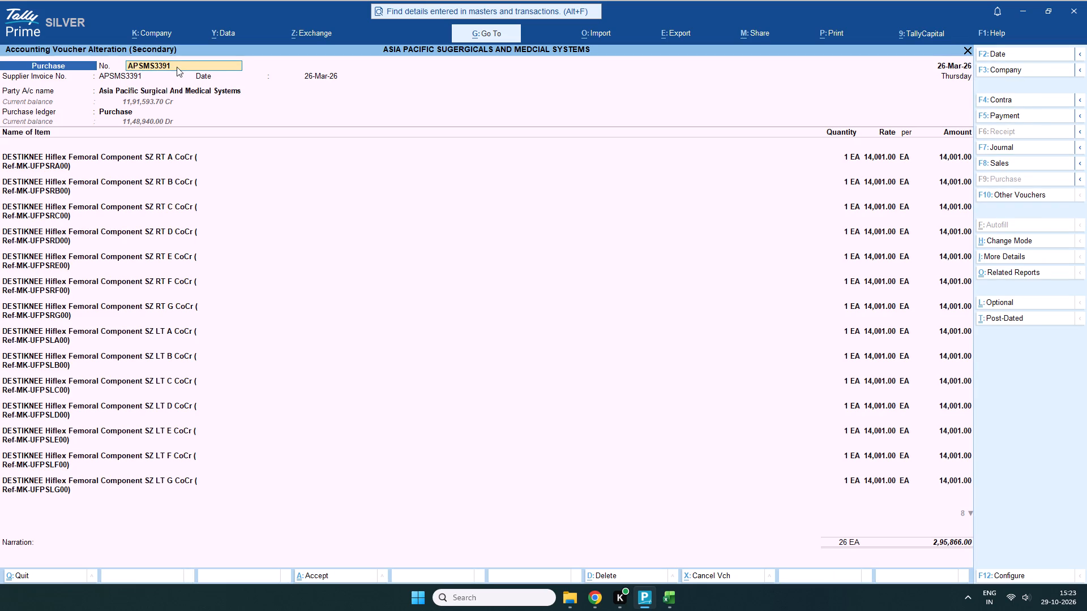
{"action": "left_click_drag", "start_coordinate": [127, 64], "coordinate": [203, 63]}
{"action": "key", "text": "BackSpace"}
{"action": "key", "text": "2"}
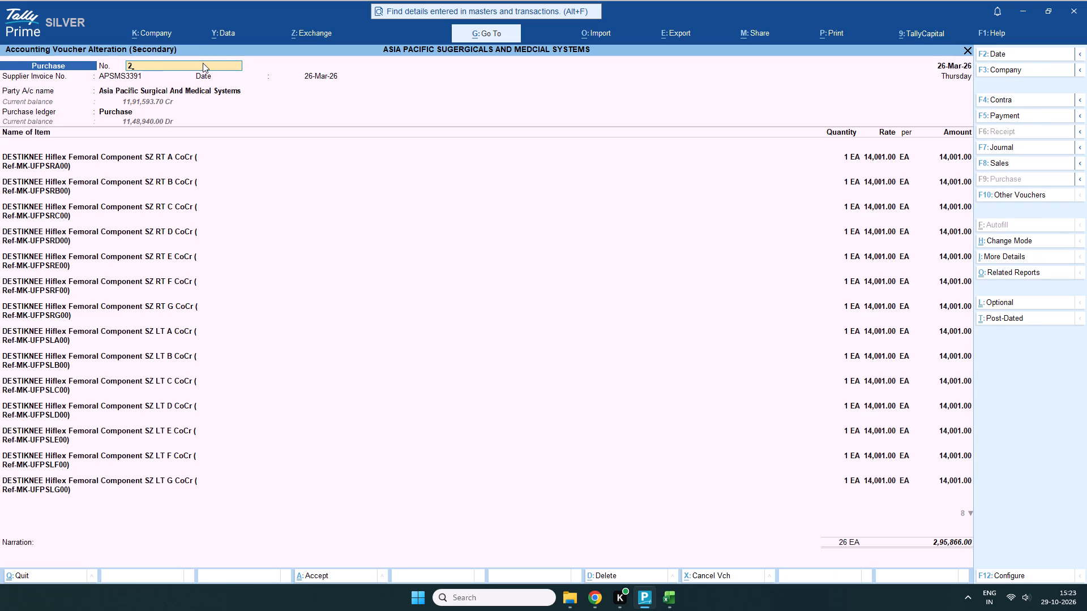
{"action": "key", "text": "Return"}
Keep the voucher's supplier and ledger details, and set DESTIKNEE Hiflex Femoral Component SZ RT A CoCr's tracking number to Not Applicable.
{"action": "key", "text": "Return"}
{"action": "key", "text": "Return"}
{"action": "key", "text": "Return"}
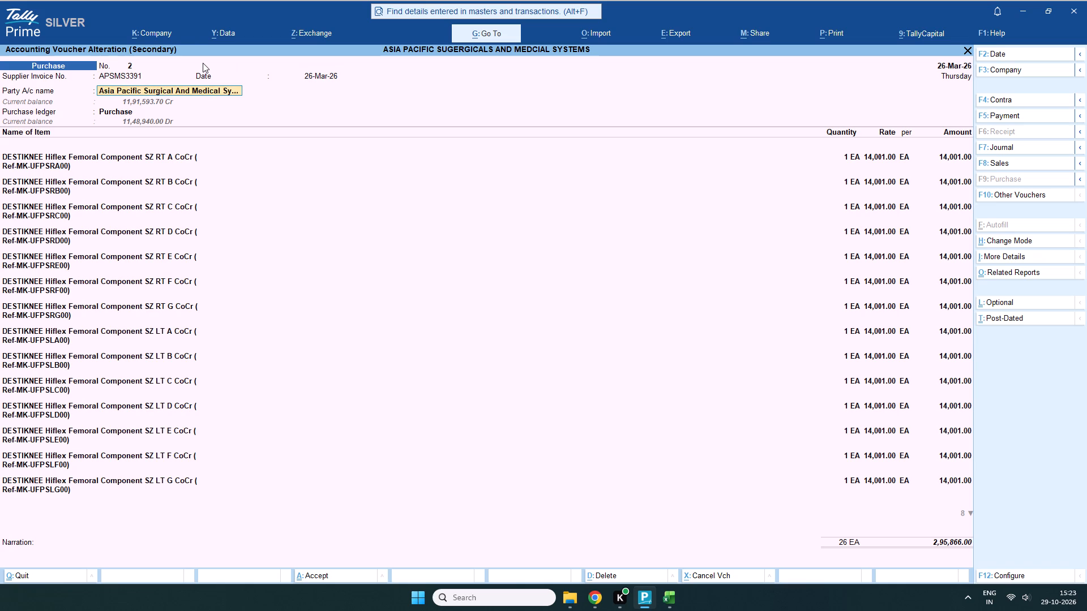
{"action": "key", "text": "Return"}
{"action": "key", "text": "Return"}
{"action": "key", "text": "Return"}
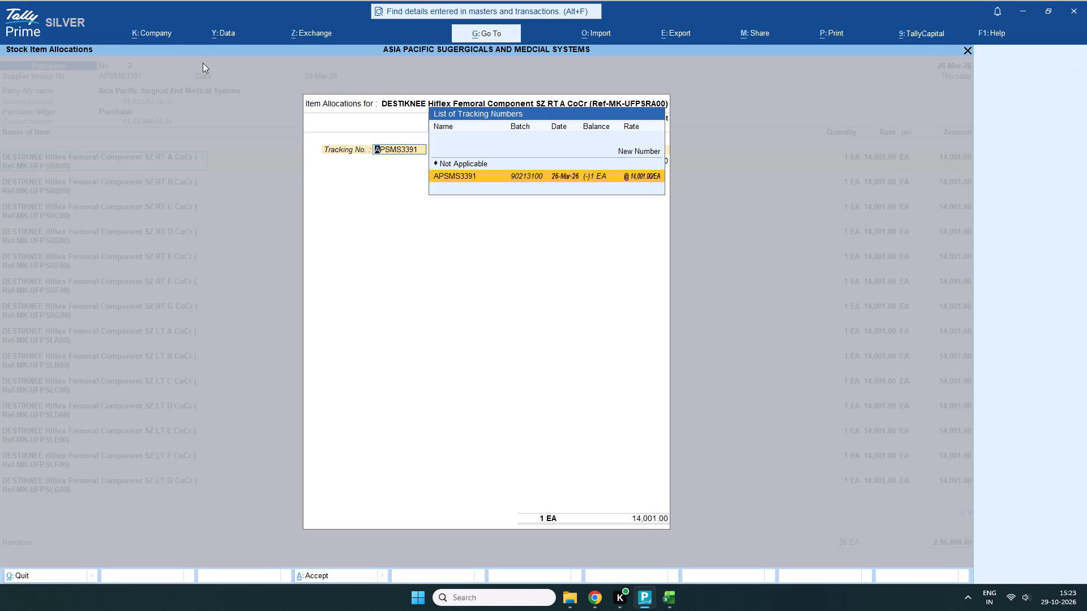
{"action": "left_click", "coordinate": [501, 165]}
{"action": "double_click", "coordinate": [490, 163]}
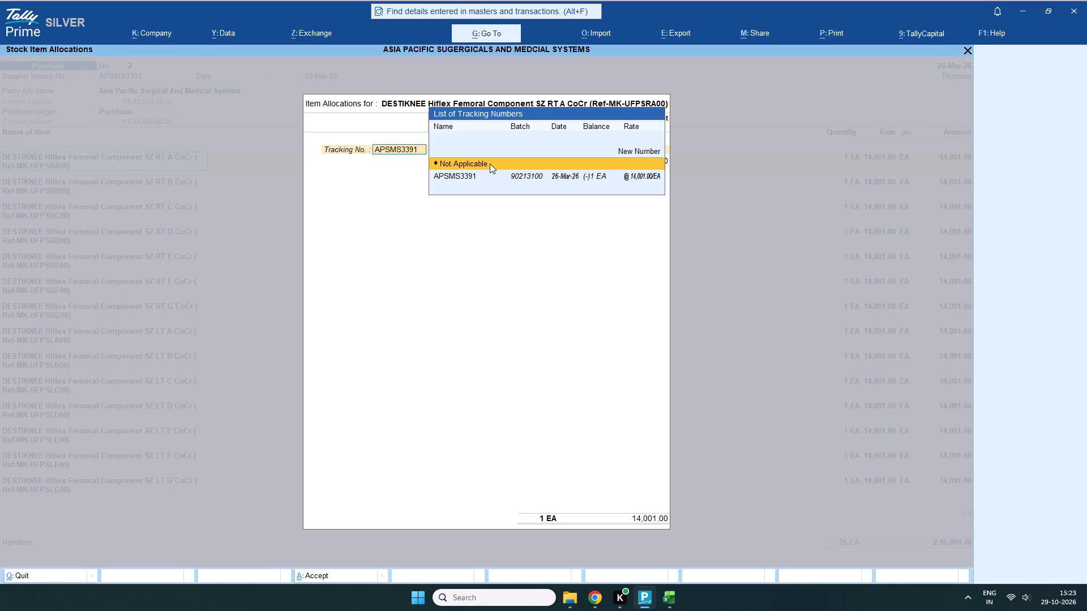
{"action": "key", "text": "Return"}
{"action": "key", "text": "Return"}
{"action": "key", "text": "Return"}
{"action": "key", "text": "Return"}
{"action": "key", "text": "Return"}
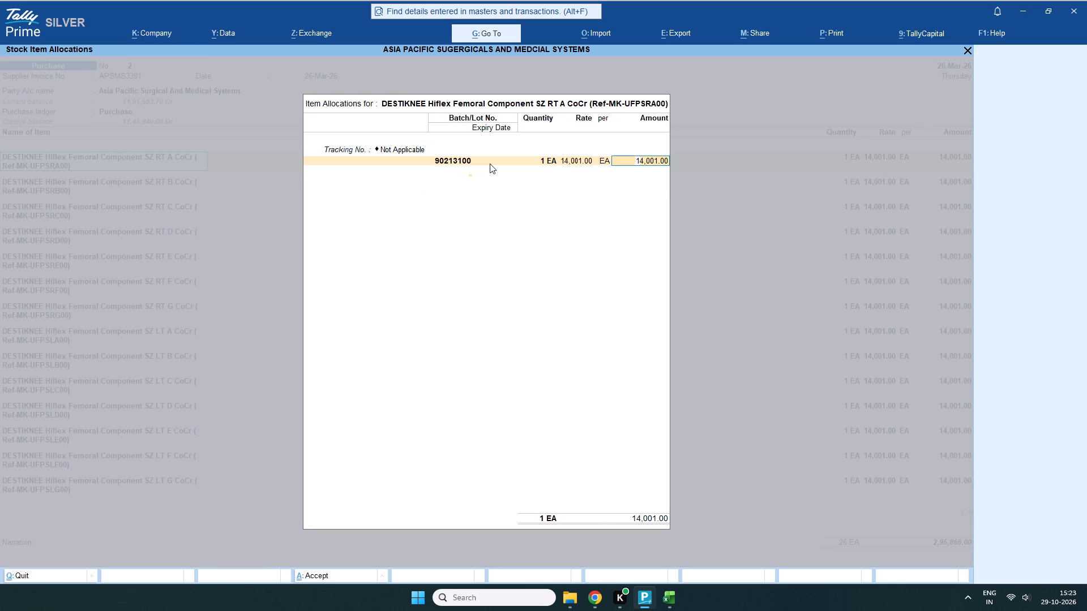
Enter expiry date 02-09-2031 for the SZ RT A CoCr batch 90213100 and finish its item allocation.
{"action": "key", "text": "Return"}
{"action": "type", "text": "02-09-031"}
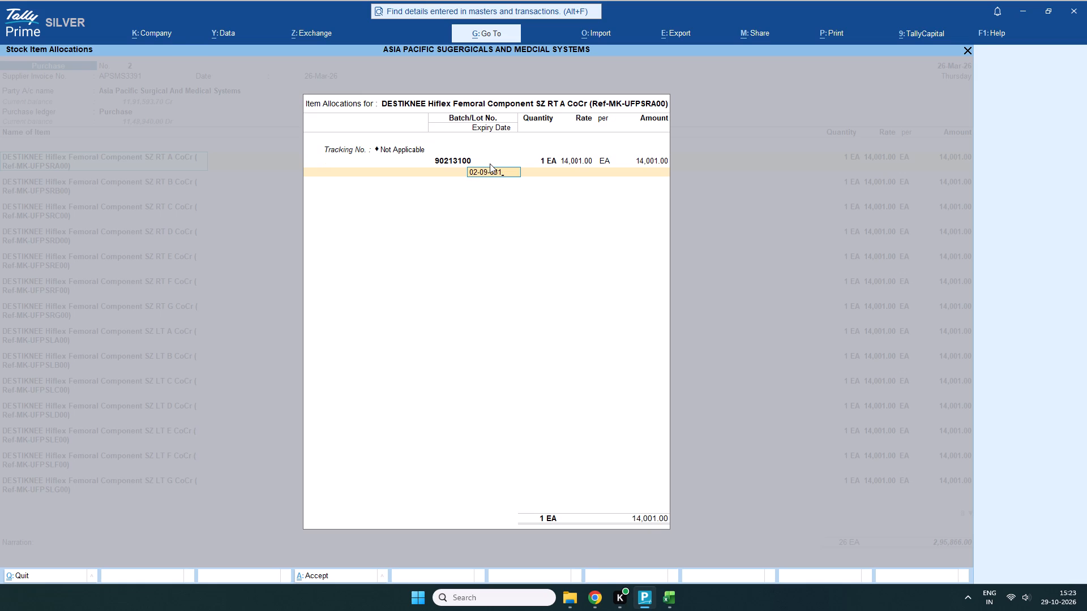
{"action": "key", "text": "BackSpace"}
{"action": "key", "text": "BackSpace"}
{"action": "key", "text": "BackSpace"}
{"action": "type", "text": "20312"}
{"action": "key", "text": "BackSpace"}
{"action": "key", "text": "BackSpace"}
{"action": "key", "text": "1"}
{"action": "key", "text": "Return"}
{"action": "key", "text": "Return"}
{"action": "key", "text": "Return"}
Set the tracking number of DESTIKNEE Hiflex Femoral Component SZ RT B CoCr to Not Applicable, keeping its batch and amount details.
{"action": "key", "text": "Return"}
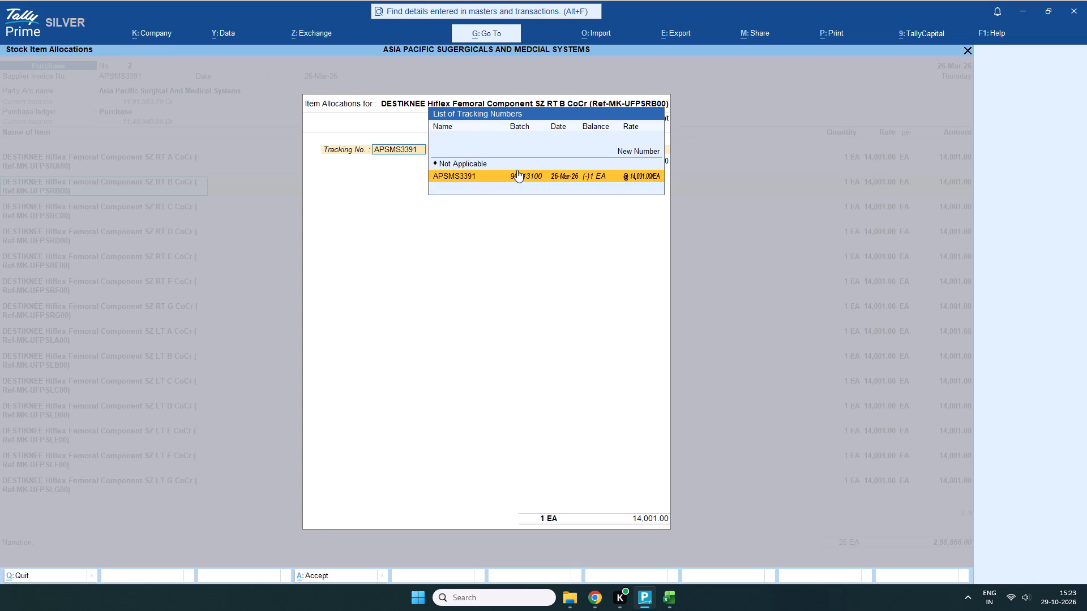
{"action": "scroll", "coordinate": [512, 170], "scroll_direction": "up", "scroll_amount": 1}
{"action": "left_click", "coordinate": [490, 163]}
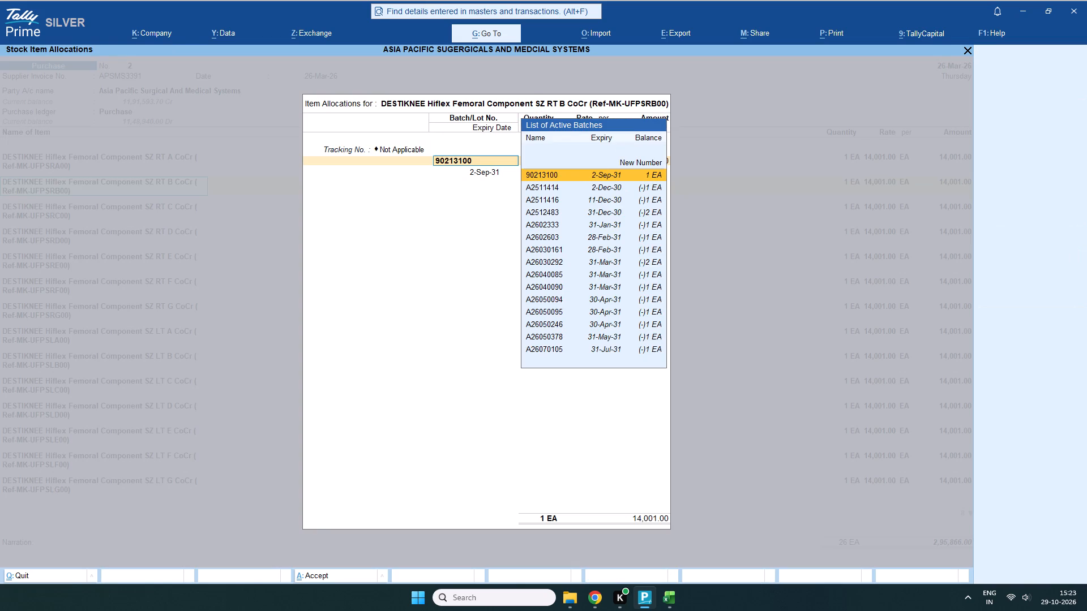
{"action": "key", "text": "Return"}
{"action": "key", "text": "Return"}
{"action": "key", "text": "Return"}
{"action": "key", "text": "Return"}
{"action": "key", "text": "Return"}
{"action": "key", "text": "Return"}
{"action": "key", "text": "Return"}
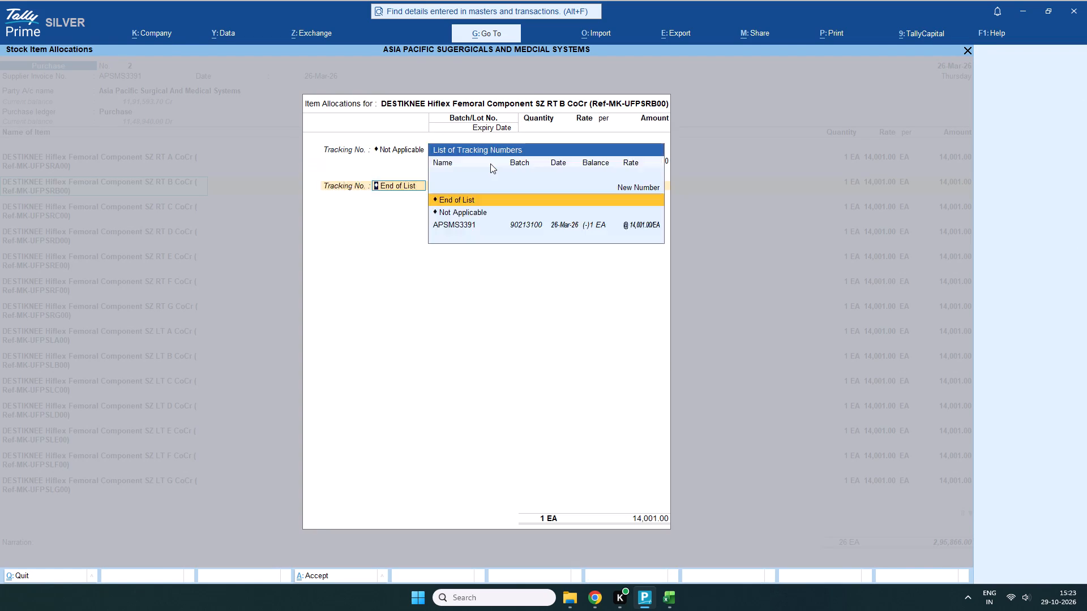
{"action": "key", "text": "Return"}
Set the tracking number of DESTIKNEE Hiflex Femoral Component SZ RT C CoCr to Not Applicable, keeping its batch and amount details.
{"action": "key", "text": "Return"}
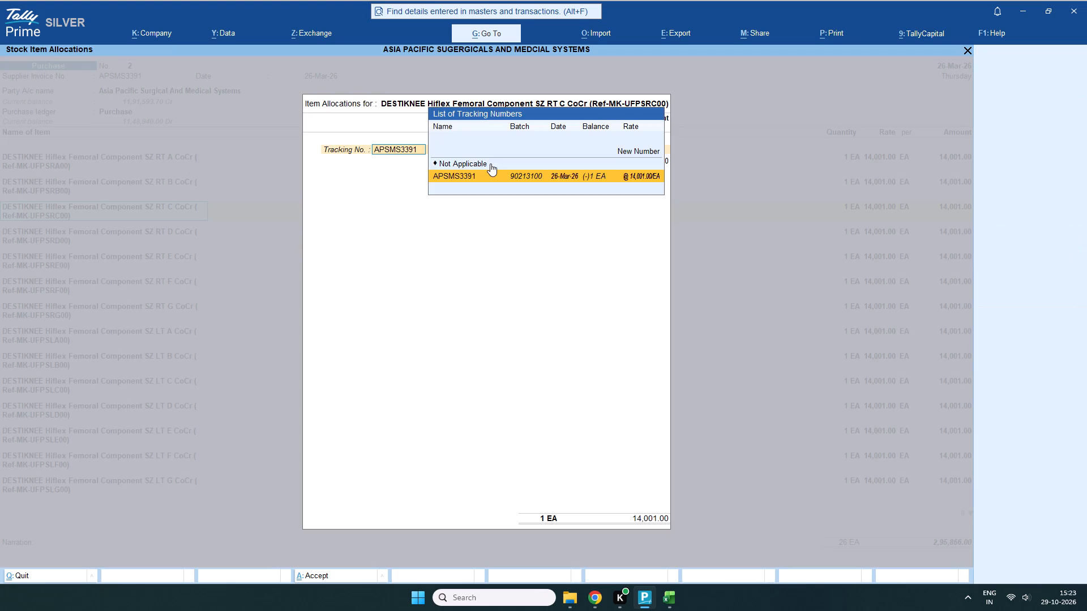
{"action": "scroll", "coordinate": [490, 163], "scroll_direction": "up", "scroll_amount": 1}
{"action": "key", "text": "Return"}
{"action": "key", "text": "Return"}
{"action": "key", "text": "Return"}
{"action": "key", "text": "Return"}
{"action": "key", "text": "Return"}
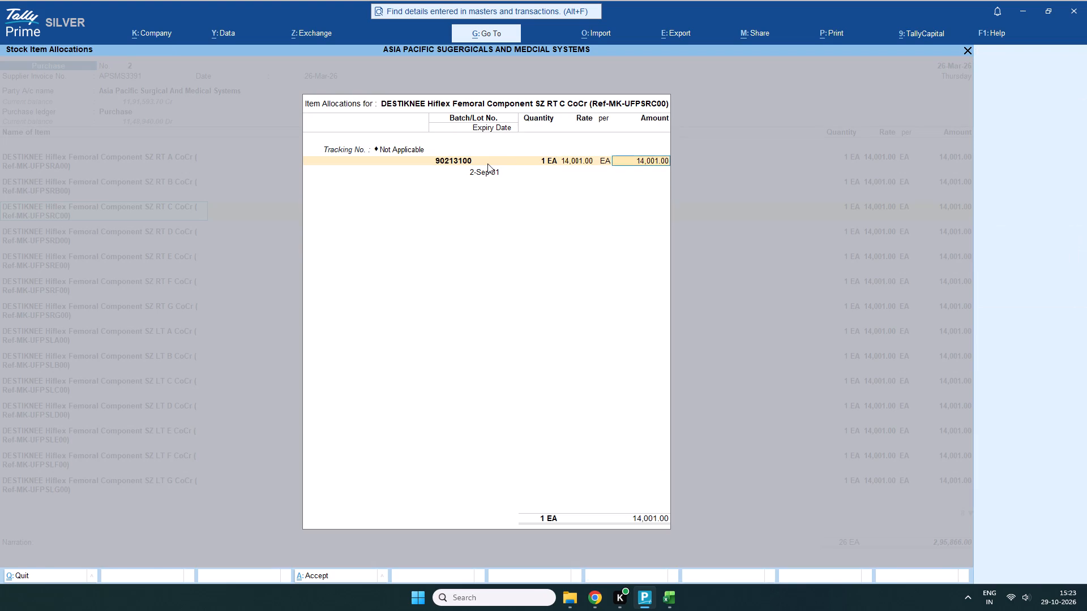
{"action": "key", "text": "Return"}
{"action": "key", "text": "Return"}
{"action": "key", "text": "Return"}
{"action": "key", "text": "Return"}
Set the tracking number of DESTIKNEE Hiflex Femoral Component SZ RT D CoCr to Not Applicable, keeping its batch and amount details.
{"action": "key", "text": "Return"}
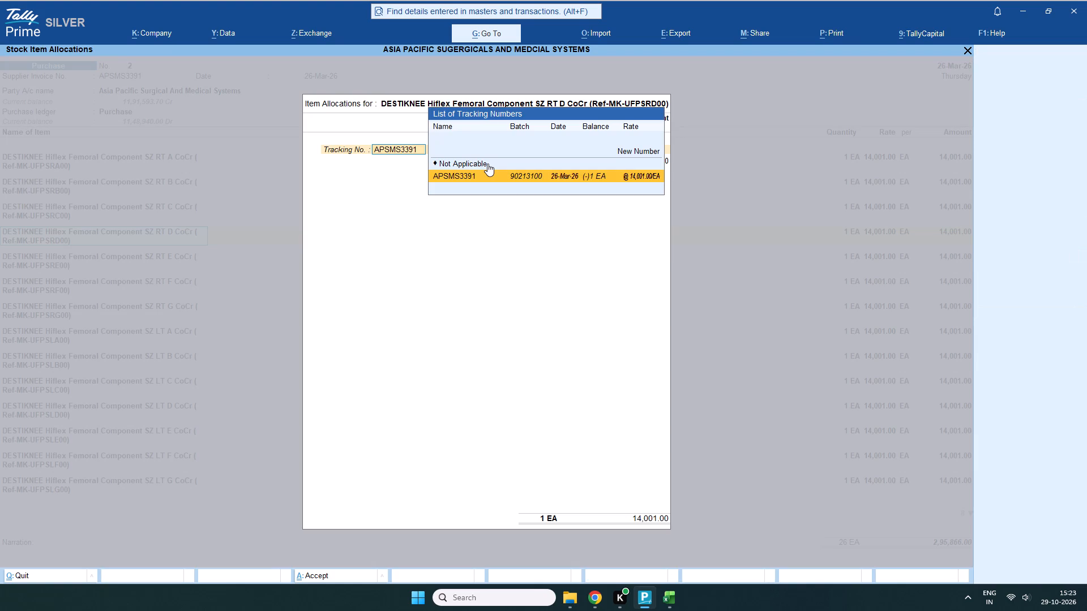
{"action": "scroll", "coordinate": [487, 163], "scroll_direction": "up", "scroll_amount": 1}
{"action": "key", "text": "Return"}
{"action": "key", "text": "Return"}
{"action": "key", "text": "Return"}
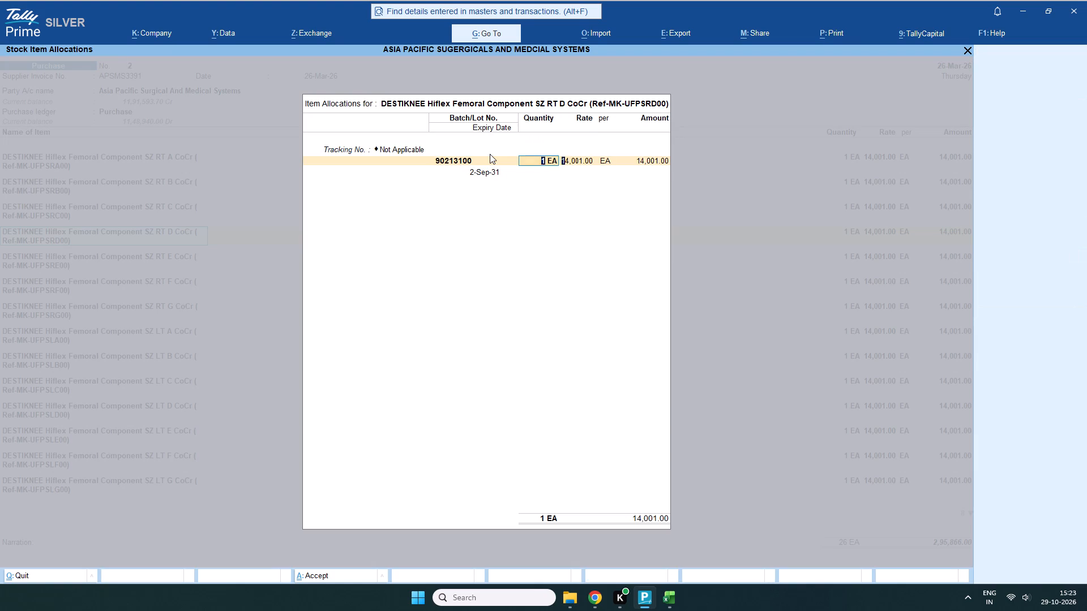
{"action": "key", "text": "Return"}
{"action": "key", "text": "Return"}
{"action": "key", "text": "Return"}
{"action": "key", "text": "Return"}
{"action": "key", "text": "Return"}
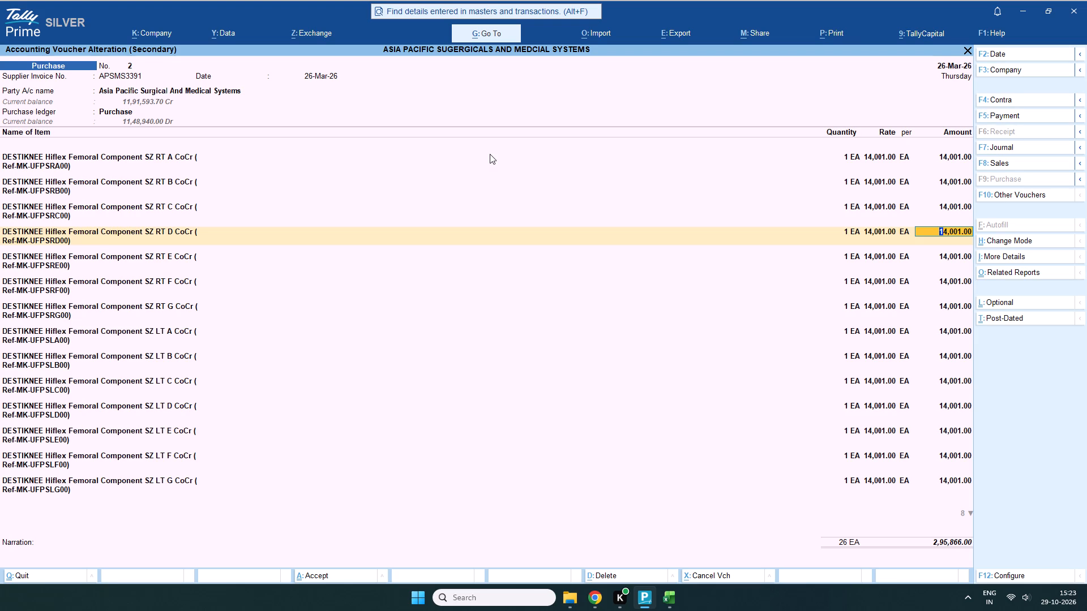
{"action": "key", "text": "Return"}
Set the tracking number of DESTIKNEE Hiflex Femoral Component SZ RT E CoCr to Not Applicable, keeping its batch and amount details.
{"action": "key", "text": "Return"}
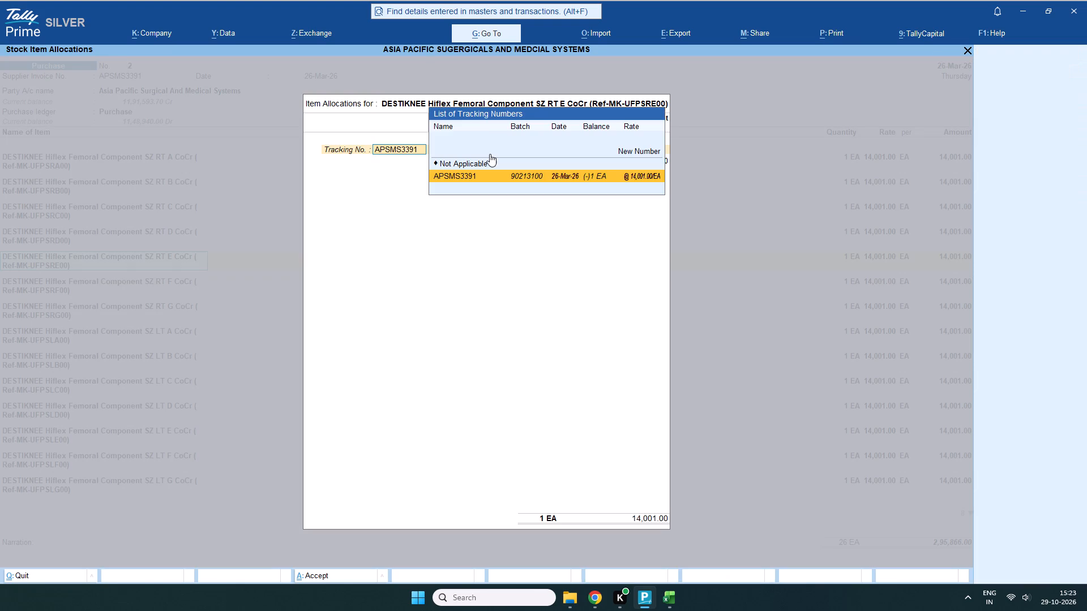
{"action": "scroll", "coordinate": [472, 173], "scroll_direction": "up", "scroll_amount": 1}
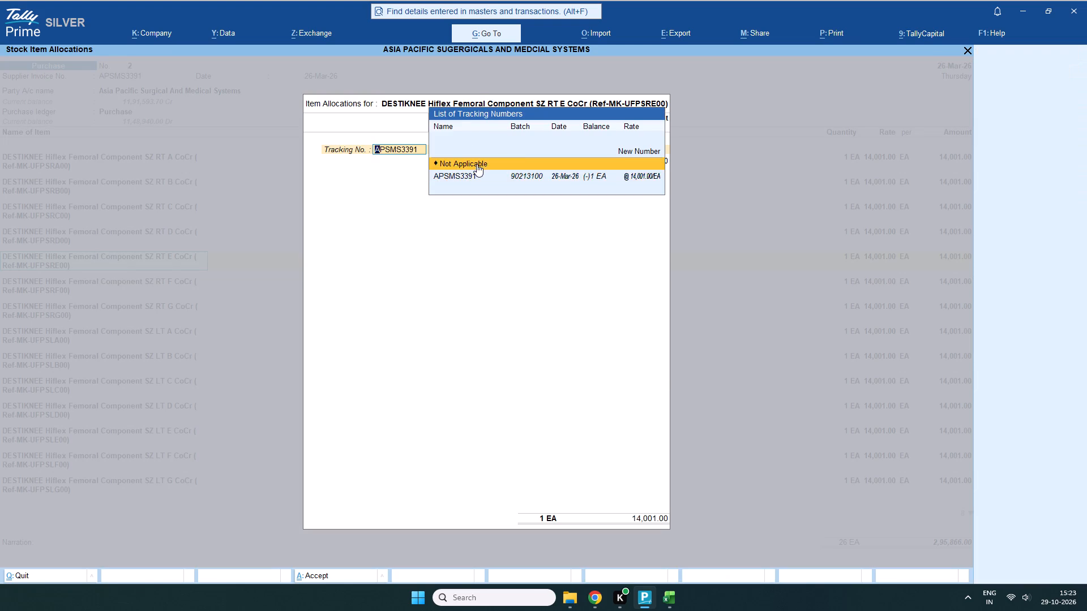
{"action": "key", "text": "Return"}
{"action": "key", "text": "Return"}
{"action": "key", "text": "Return"}
{"action": "key", "text": "Return"}
{"action": "key", "text": "Return"}
{"action": "key", "text": "Return"}
{"action": "key", "text": "Return"}
{"action": "key", "text": "Return"}
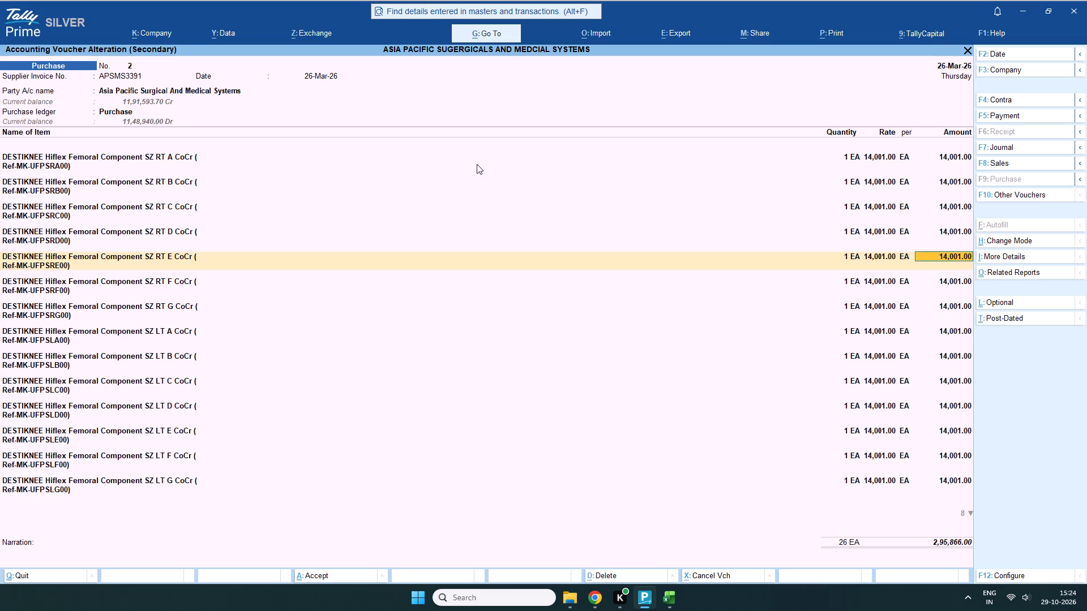
{"action": "key", "text": "Return"}
Set the tracking number of DESTIKNEE Hiflex Femoral Component SZ RT F CoCr to Not Applicable, keeping its batch and amount details.
{"action": "key", "text": "Return"}
{"action": "scroll", "coordinate": [477, 164], "scroll_direction": "up", "scroll_amount": 2}
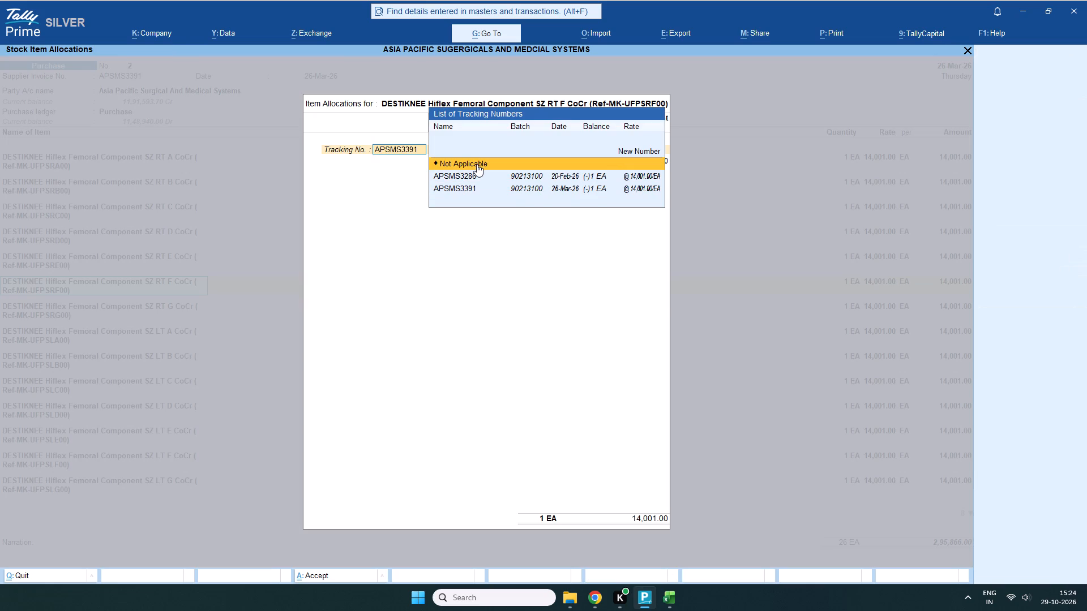
{"action": "key", "text": "Return"}
{"action": "key", "text": "Return"}
{"action": "key", "text": "Return"}
{"action": "key", "text": "Return"}
{"action": "key", "text": "Return"}
{"action": "key", "text": "Return"}
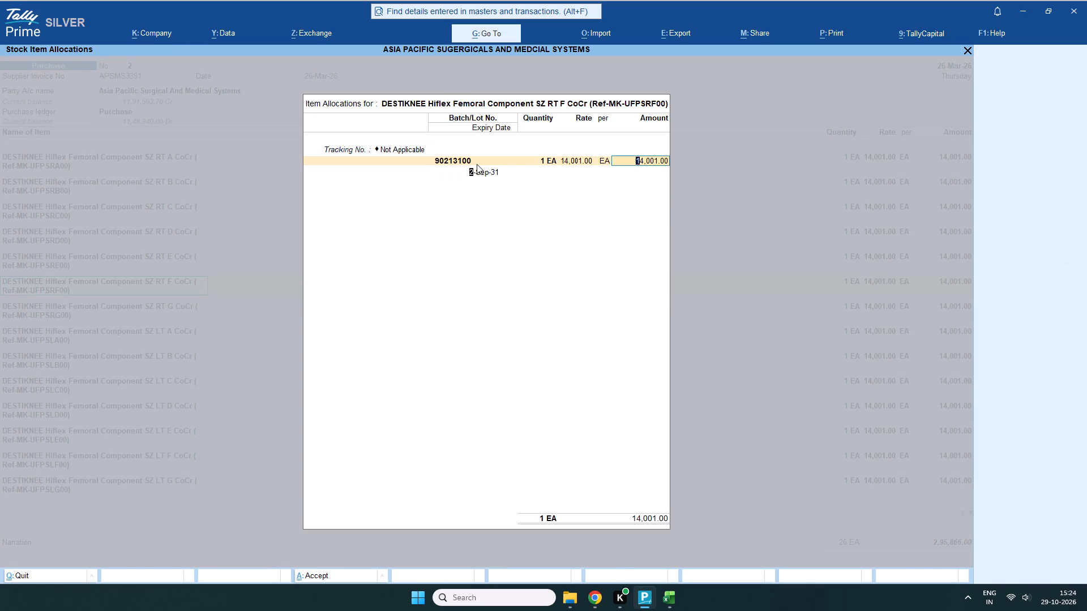
{"action": "key", "text": "Return"}
{"action": "key", "text": "Return"}
{"action": "key", "text": "Return"}
Set the tracking number of DESTIKNEE Hiflex Femoral Component SZ RT G CoCr to Not Applicable, keeping its batch and amount details.
{"action": "key", "text": "Return"}
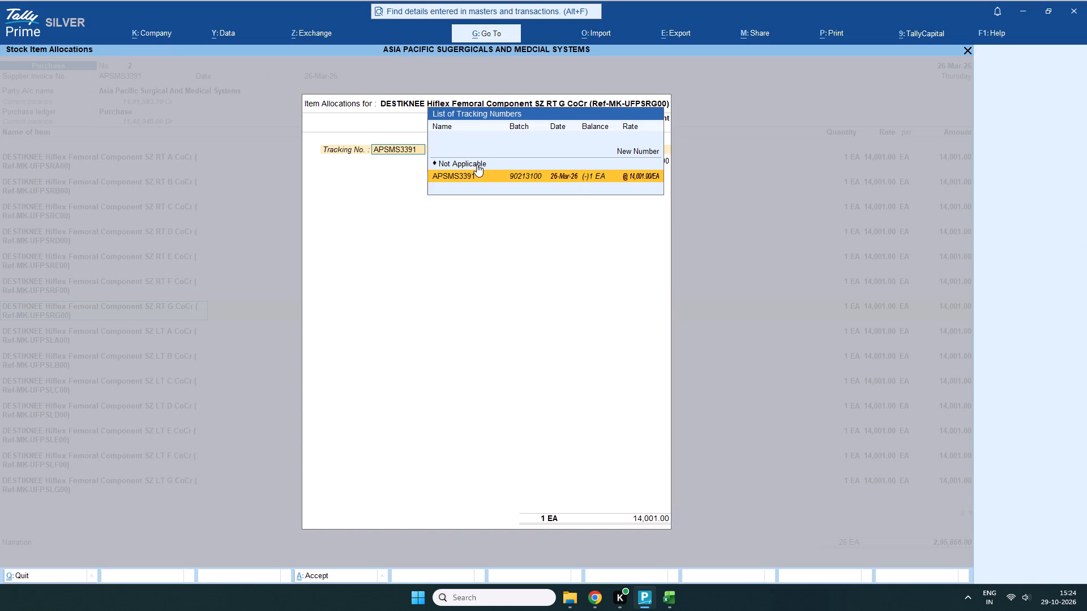
{"action": "scroll", "coordinate": [477, 164], "scroll_direction": "up", "scroll_amount": 2}
{"action": "scroll", "coordinate": [476, 165], "scroll_direction": "down", "scroll_amount": 1}
{"action": "key", "text": "Return"}
{"action": "key", "text": "Return"}
{"action": "key", "text": "Return"}
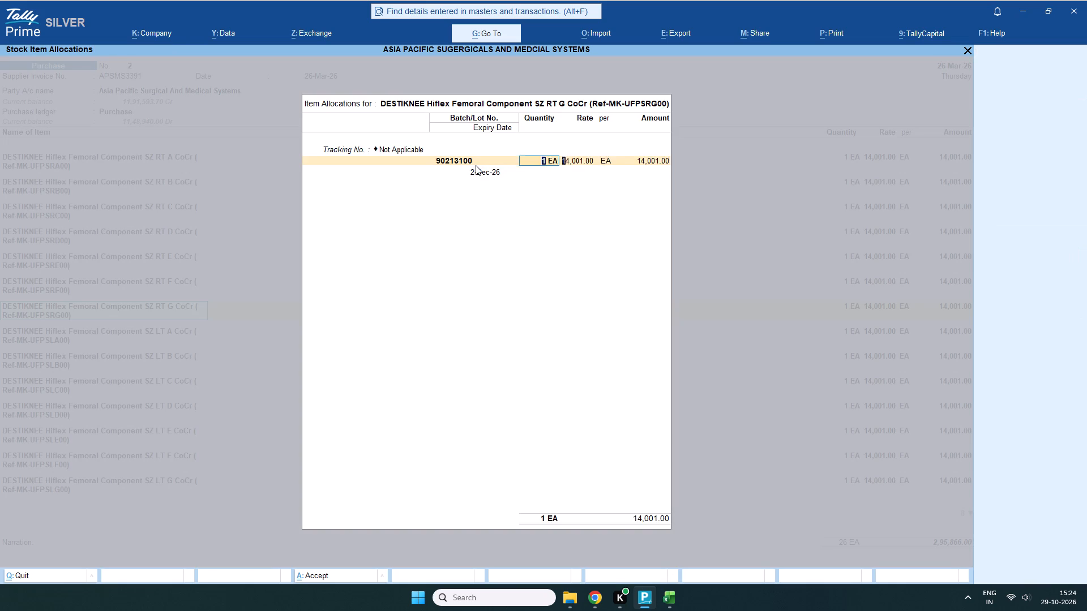
{"action": "key", "text": "Return"}
{"action": "key", "text": "Return"}
{"action": "key", "text": "Return"}
{"action": "key", "text": "Return"}
{"action": "key", "text": "Return"}
{"action": "key", "text": "Return"}
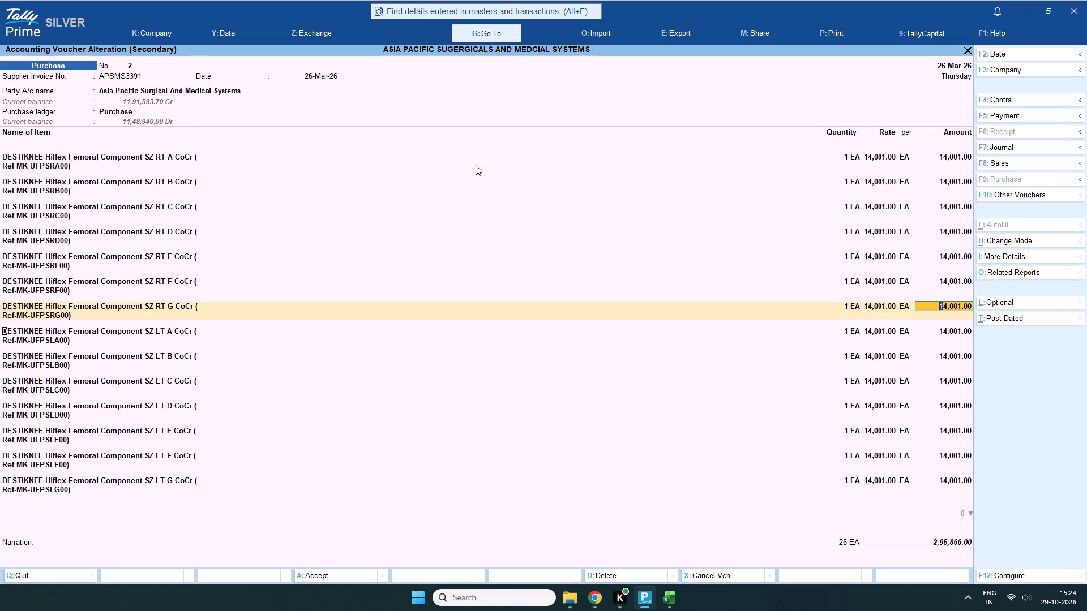
Set the tracking number of DESTIKNEE Hiflex Femoral Component SZ LT A CoCr to Not Applicable, keeping its batch and amount details.
{"action": "key", "text": "Return"}
{"action": "scroll", "coordinate": [476, 165], "scroll_direction": "up", "scroll_amount": 1}
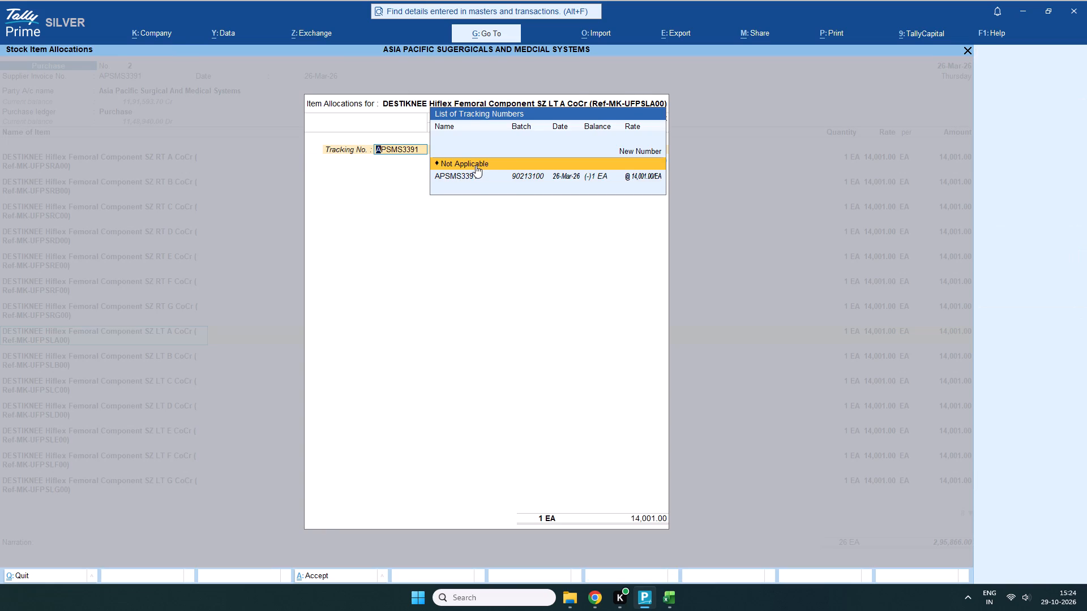
{"action": "key", "text": "Return"}
{"action": "key", "text": "Return"}
{"action": "key", "text": "Return"}
{"action": "key", "text": "Return"}
{"action": "key", "text": "Return"}
{"action": "key", "text": "Return"}
{"action": "key", "text": "Return"}
{"action": "key", "text": "Return"}
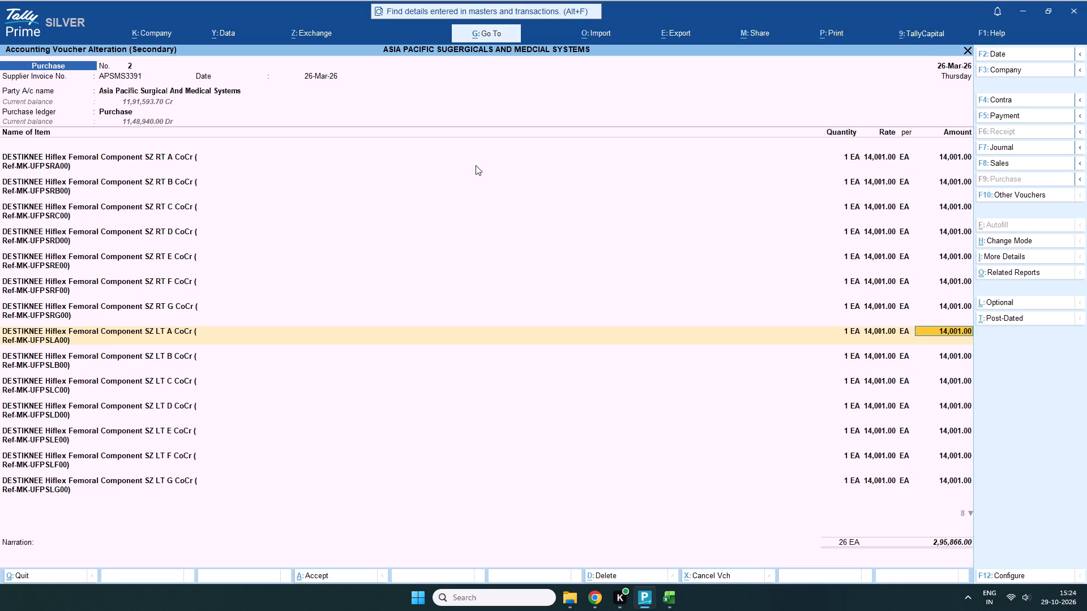
{"action": "key", "text": "Return"}
Set the tracking number of DESTIKNEE Hiflex Femoral Component SZ LT B CoCr to Not Applicable, keeping its batch and amount details.
{"action": "key", "text": "Return"}
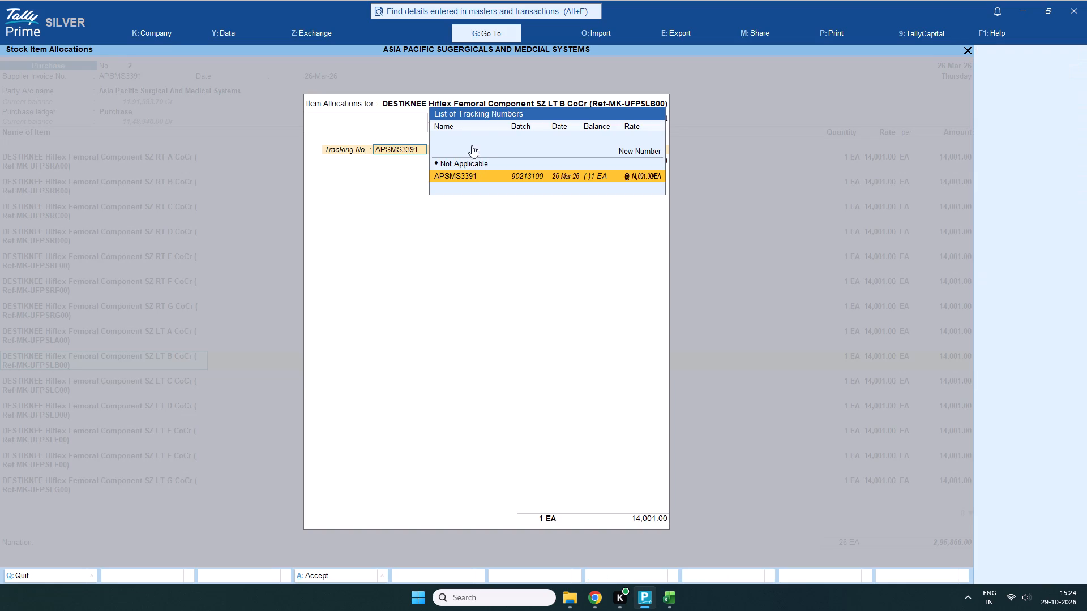
{"action": "scroll", "coordinate": [474, 161], "scroll_direction": "up", "scroll_amount": 1}
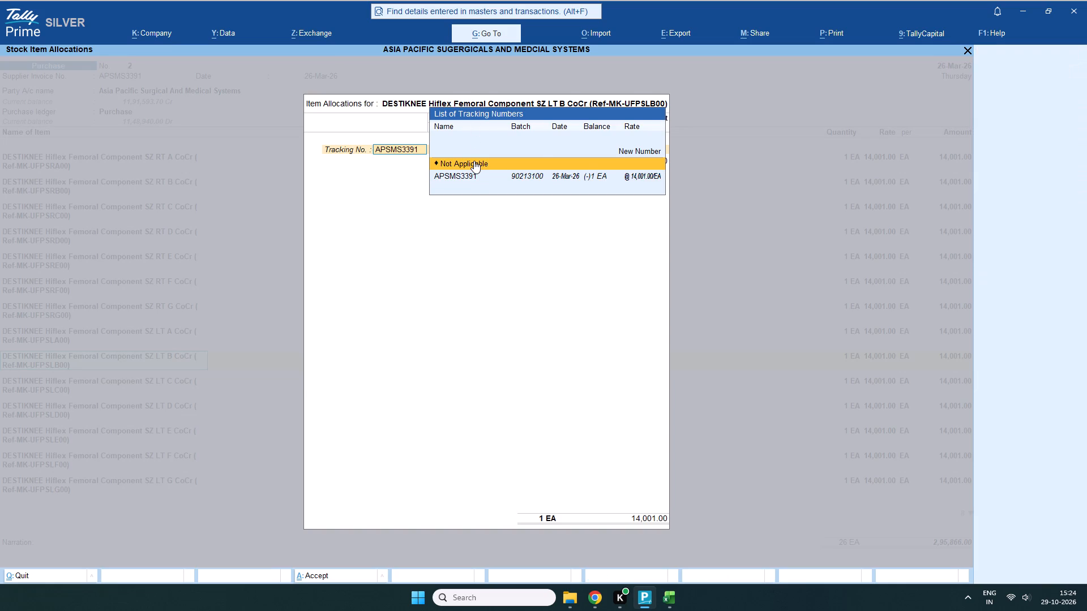
{"action": "key", "text": "Return"}
{"action": "key", "text": "Return"}
{"action": "key", "text": "Return"}
{"action": "key", "text": "Return"}
{"action": "key", "text": "Return"}
{"action": "key", "text": "Return"}
{"action": "key", "text": "Return"}
{"action": "key", "text": "Return"}
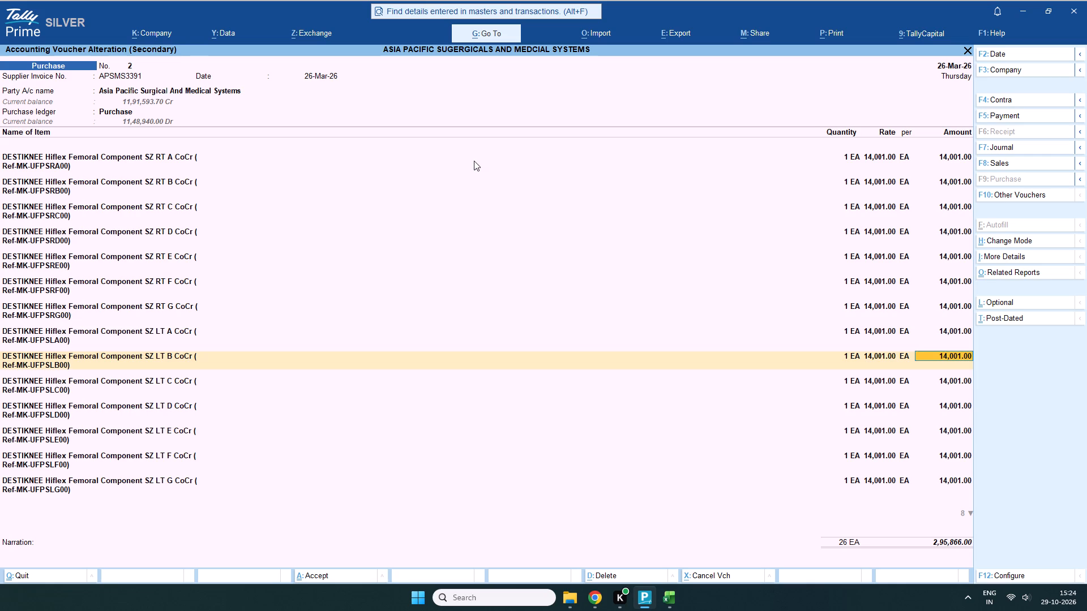
{"action": "key", "text": "Return"}
Set the tracking number of DESTIKNEE Hiflex Femoral Component SZ LT C CoCr to Not Applicable, keeping its batch and amount details.
{"action": "key", "text": "Return"}
{"action": "scroll", "coordinate": [474, 161], "scroll_direction": "up", "scroll_amount": 1}
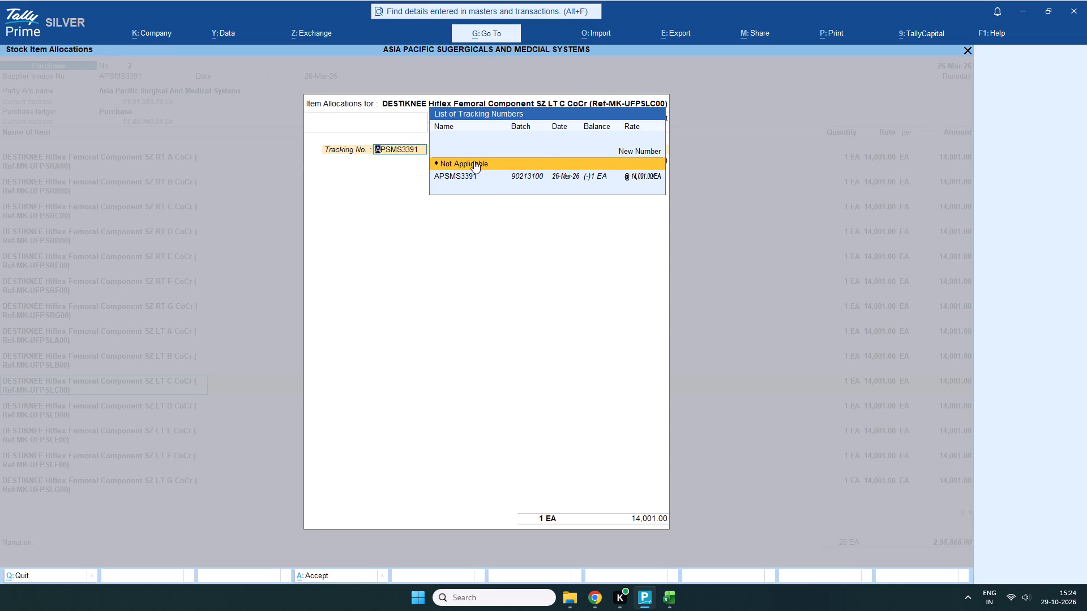
{"action": "key", "text": "Return"}
{"action": "key", "text": "Return"}
{"action": "key", "text": "Return"}
{"action": "key", "text": "Return"}
{"action": "key", "text": "Return"}
{"action": "key", "text": "Return"}
{"action": "key", "text": "Return"}
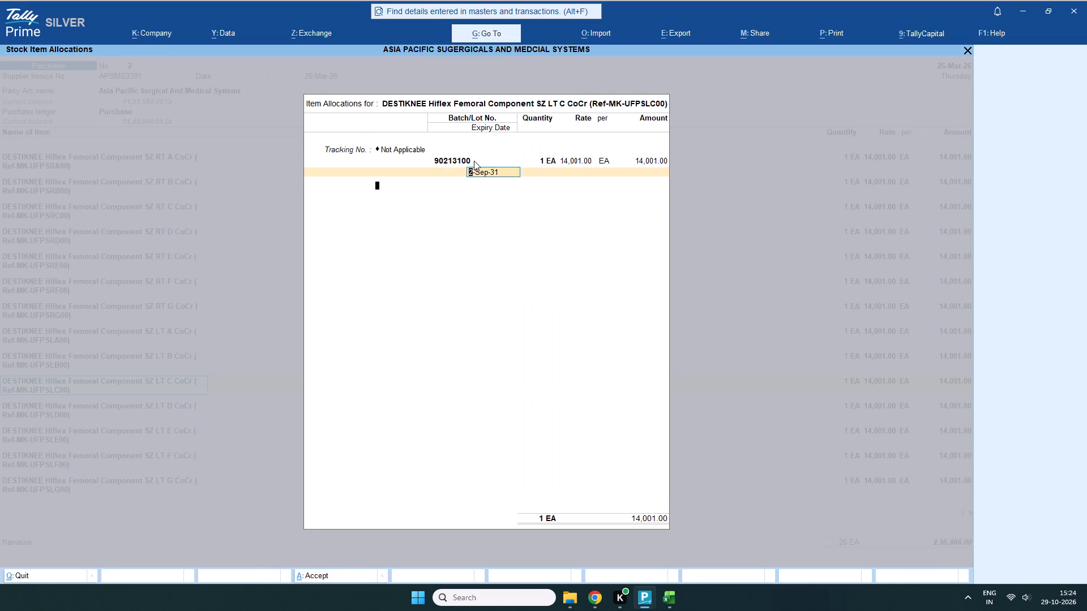
{"action": "key", "text": "Return"}
{"action": "key", "text": "Return"}
{"action": "key", "text": "Return"}
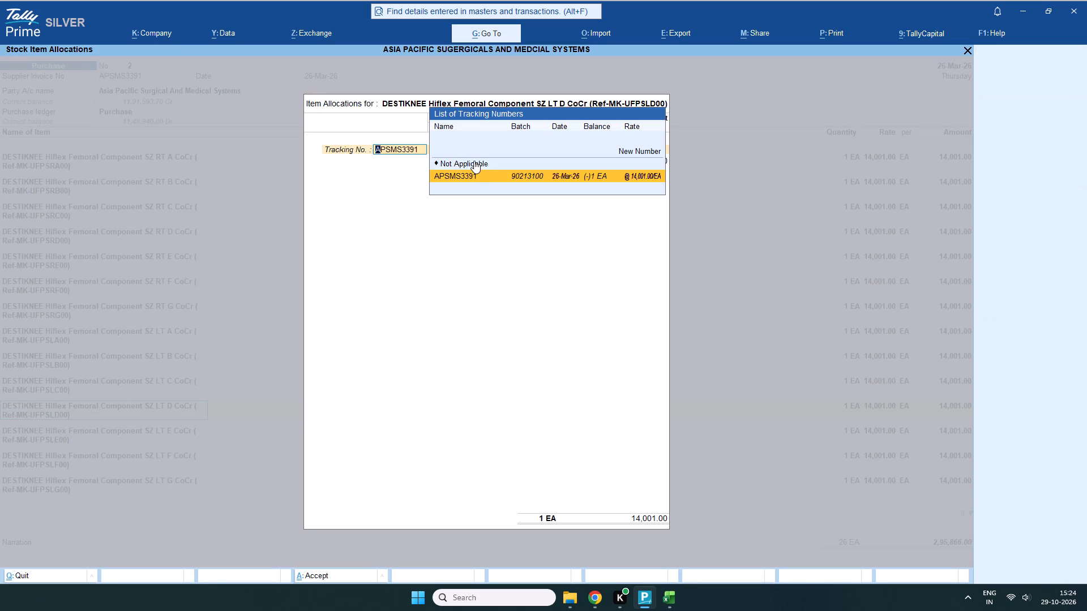
Set the tracking number of DESTIKNEE Hiflex Femoral Component SZ LT D CoCr to Not Applicable, keeping its batch and amount details.
{"action": "scroll", "coordinate": [474, 161], "scroll_direction": "up", "scroll_amount": 2}
{"action": "scroll", "coordinate": [474, 161], "scroll_direction": "down", "scroll_amount": 1}
{"action": "key", "text": "Return"}
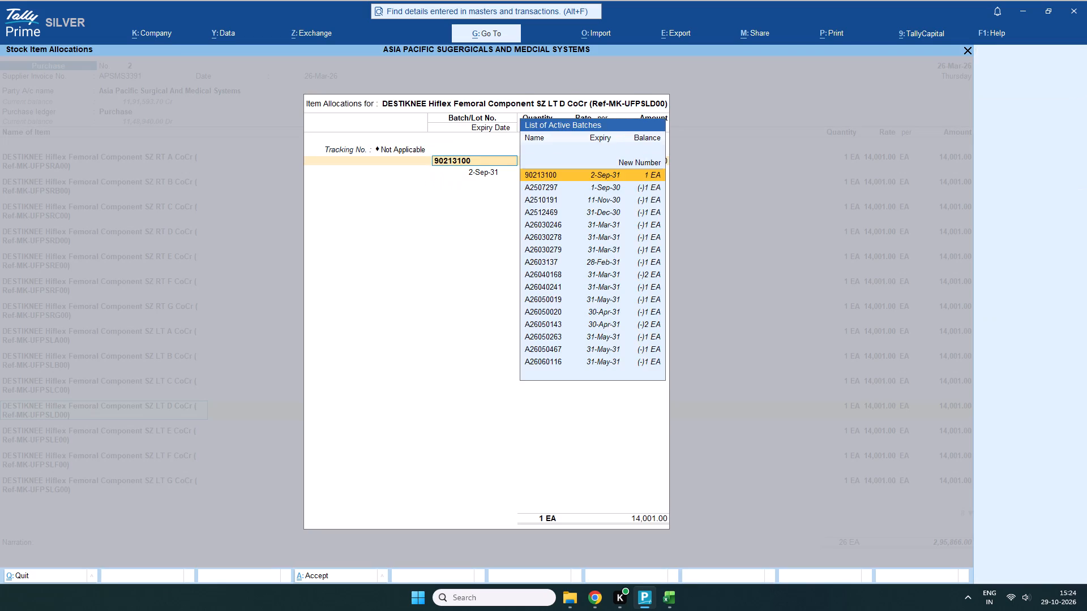
{"action": "key", "text": "Return"}
{"action": "key", "text": "Return"}
{"action": "key", "text": "Return"}
{"action": "key", "text": "Return"}
{"action": "key", "text": "Return"}
{"action": "key", "text": "Return"}
{"action": "key", "text": "Return"}
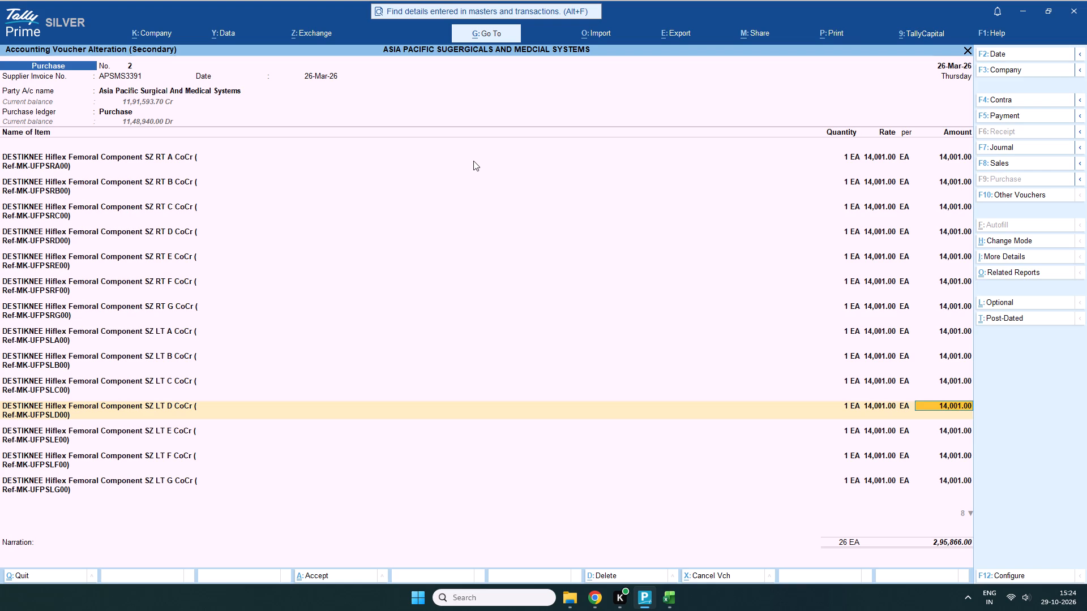
{"action": "key", "text": "Return"}
Set the tracking number of DESTIKNEE Hiflex Femoral Component SZ LT E CoCr to Not Applicable, keeping its batch and amount details.
{"action": "key", "text": "Return"}
{"action": "scroll", "coordinate": [473, 161], "scroll_direction": "up", "scroll_amount": 1}
{"action": "key", "text": "Return"}
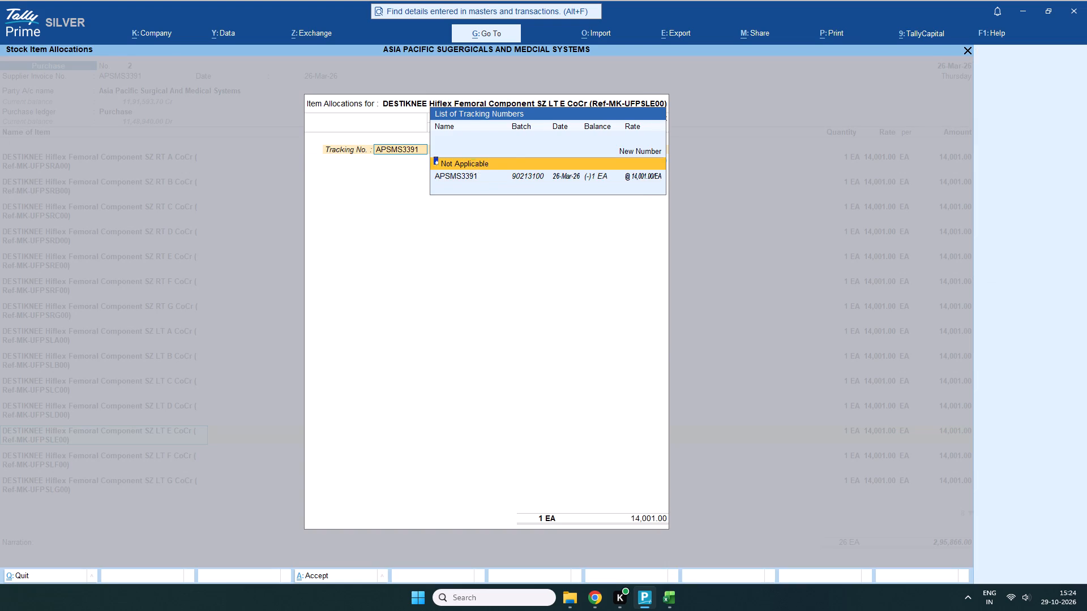
{"action": "key", "text": "Return"}
{"action": "key", "text": "Return"}
{"action": "key", "text": "Return"}
{"action": "key", "text": "Return"}
{"action": "key", "text": "Return"}
{"action": "key", "text": "Return"}
{"action": "key", "text": "Return"}
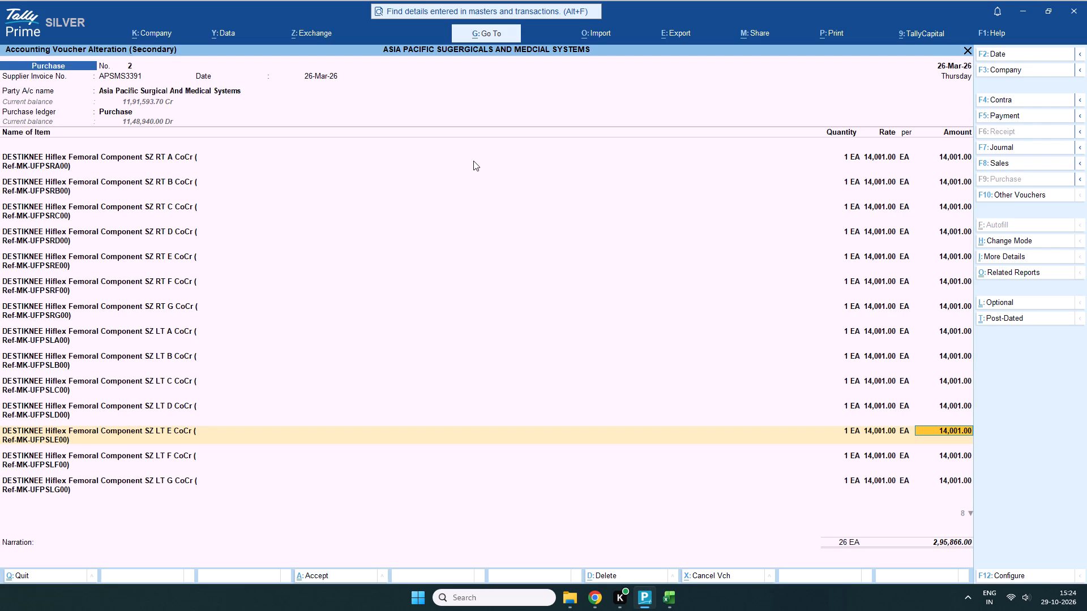
{"action": "key", "text": "Return"}
Set the tracking number of DESTIKNEE Hiflex Femoral Component SZ LT F CoCr to Not Applicable, keeping its batch and amount details.
{"action": "key", "text": "Return"}
{"action": "scroll", "coordinate": [473, 157], "scroll_direction": "up", "scroll_amount": 1}
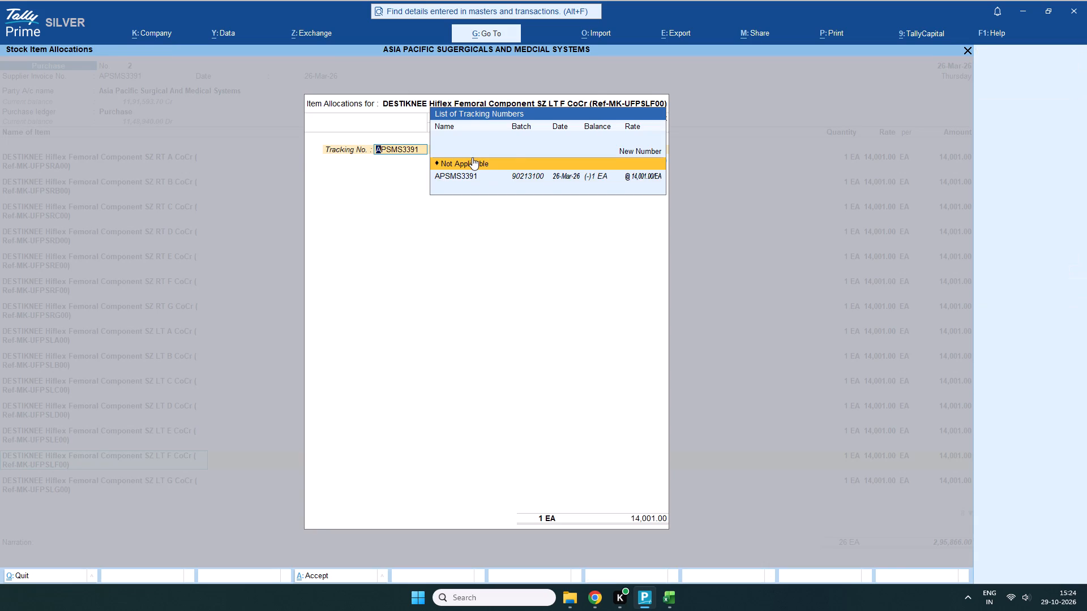
{"action": "key", "text": "Return"}
{"action": "key", "text": "Return"}
{"action": "key", "text": "Return"}
{"action": "key", "text": "Return"}
{"action": "key", "text": "Return"}
{"action": "key", "text": "Return"}
{"action": "key", "text": "Return"}
{"action": "key", "text": "Return"}
{"action": "key", "text": "Return"}
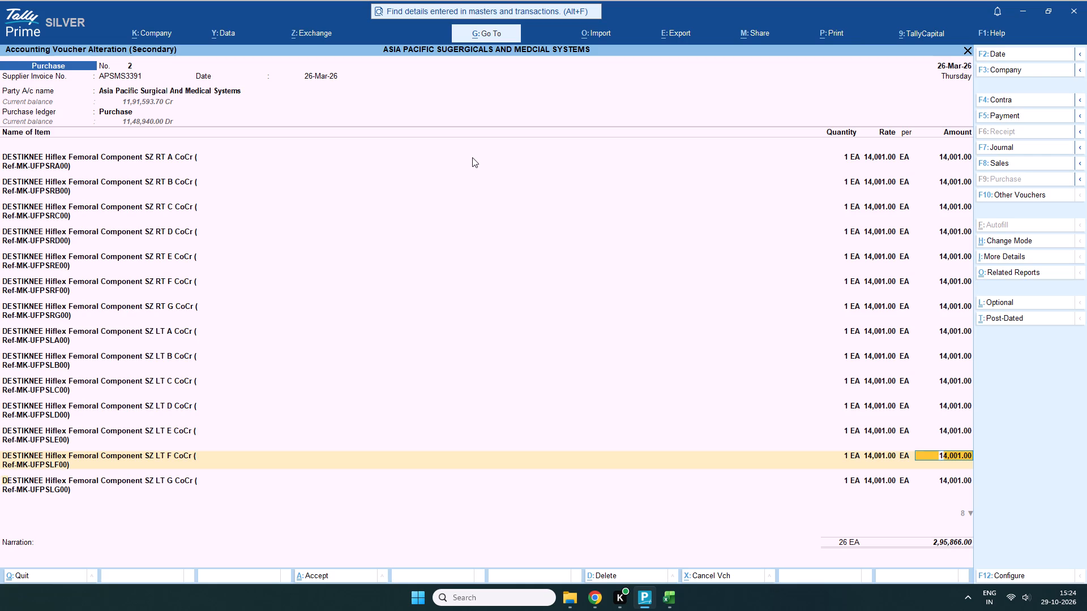
Set the tracking number of DESTIKNEE Hiflex Femoral Component SZ LT G CoCr to Not Applicable, keeping its batch and amount details.
{"action": "key", "text": "Return"}
{"action": "scroll", "coordinate": [470, 155], "scroll_direction": "up", "scroll_amount": 1}
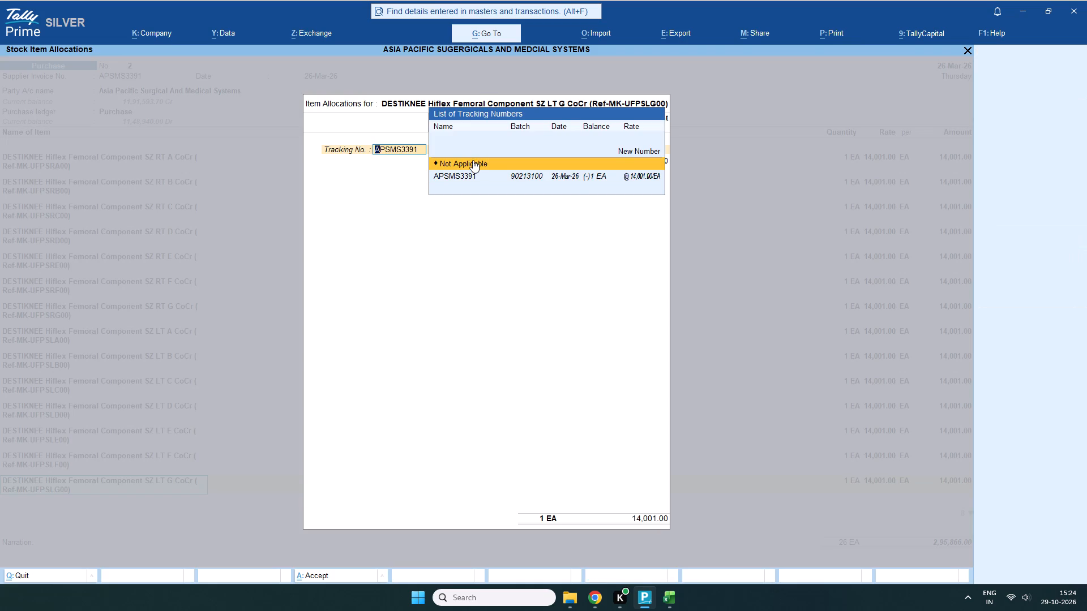
{"action": "key", "text": "Return"}
{"action": "key", "text": "Return"}
{"action": "key", "text": "Return"}
{"action": "key", "text": "Return"}
{"action": "key", "text": "Return"}
{"action": "key", "text": "Return"}
{"action": "key", "text": "Return"}
{"action": "key", "text": "Return"}
{"action": "key", "text": "Return"}
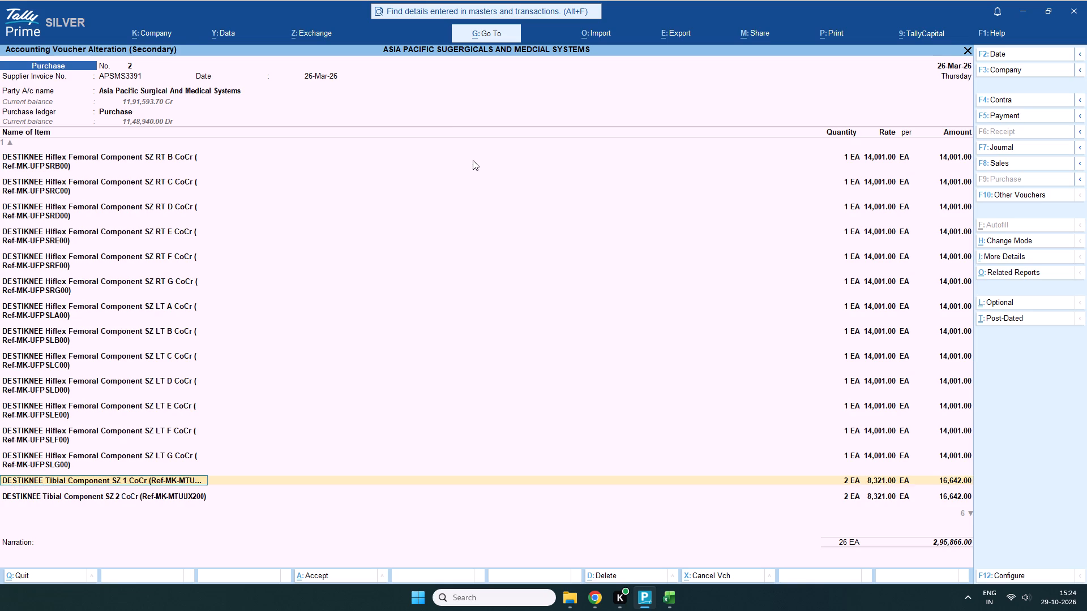
Set the tracking number of DESTIKNEE Tibial Component SZ 1 CoCr to Not Applicable, keeping its batch and amount details.
{"action": "key", "text": "Return"}
{"action": "scroll", "coordinate": [473, 160], "scroll_direction": "up", "scroll_amount": 1}
{"action": "key", "text": "Return"}
{"action": "key", "text": "Return"}
{"action": "key", "text": "Return"}
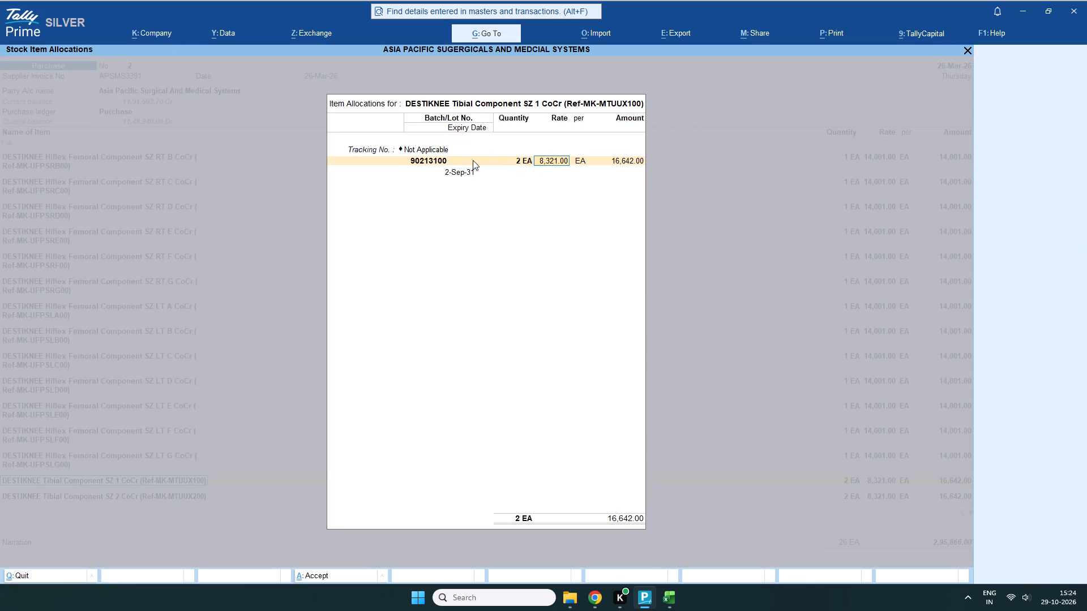
{"action": "key", "text": "Return"}
{"action": "key", "text": "Return"}
{"action": "key", "text": "Return"}
{"action": "key", "text": "Return"}
{"action": "key", "text": "Return"}
{"action": "key", "text": "Return"}
Set the tracking number of DESTIKNEE Tibial Component SZ 2 CoCr to Not Applicable, keeping its batch and amount details.
{"action": "key", "text": "Return"}
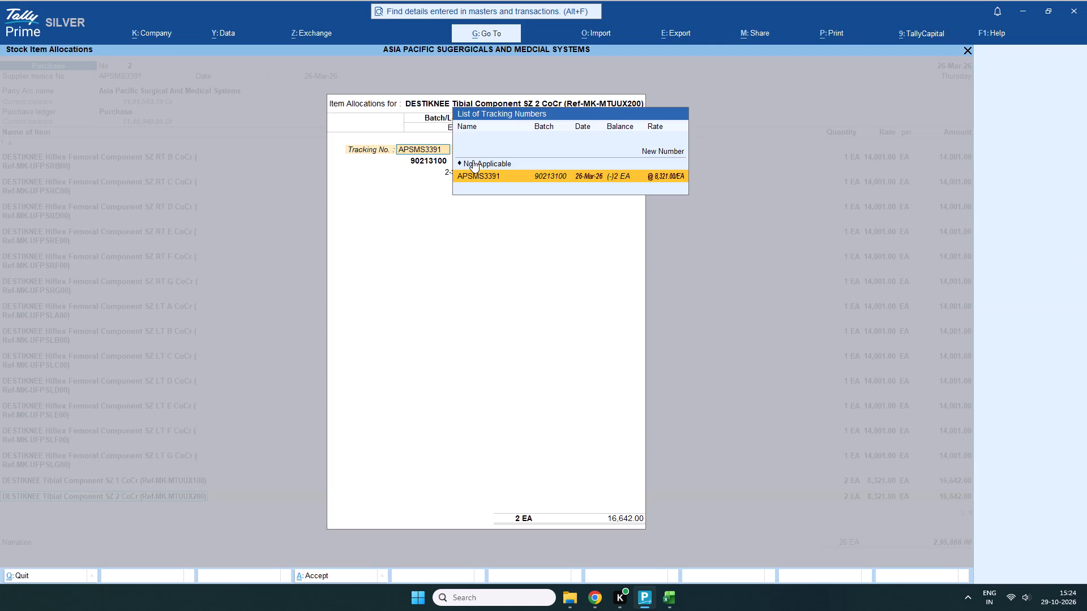
{"action": "scroll", "coordinate": [473, 159], "scroll_direction": "up", "scroll_amount": 1}
{"action": "key", "text": "Return"}
{"action": "key", "text": "Return"}
{"action": "key", "text": "Return"}
{"action": "key", "text": "Return"}
{"action": "key", "text": "Return"}
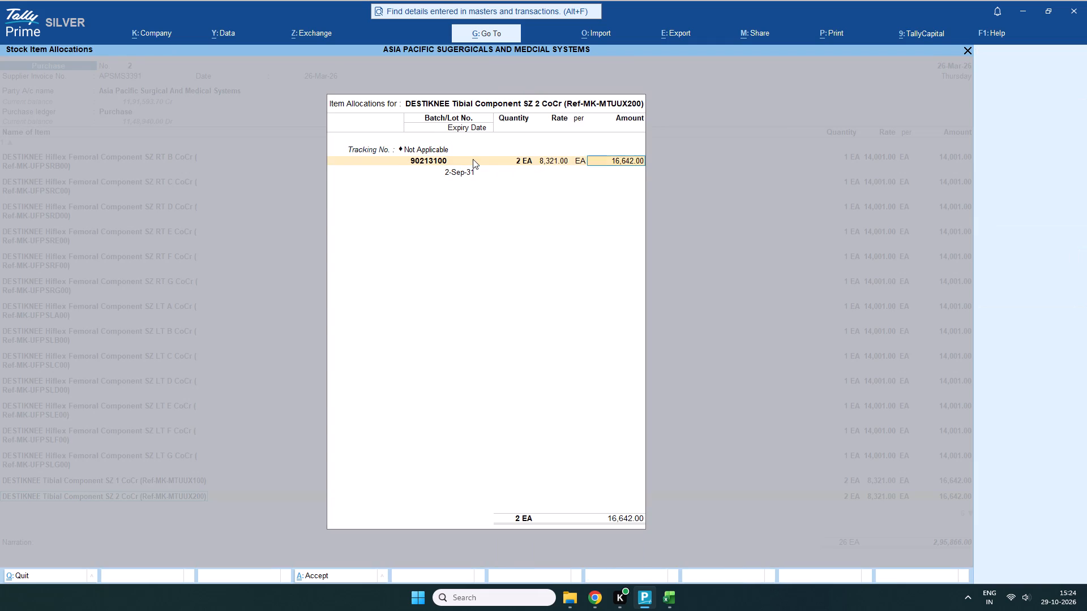
{"action": "key", "text": "Return"}
{"action": "key", "text": "Return"}
{"action": "key", "text": "Return"}
{"action": "key", "text": "Return"}
Set the tracking number of DESTIKNEE Tibial Component SZ 3 CoCr to Not Applicable, keeping its batch and amount details.
{"action": "key", "text": "Return"}
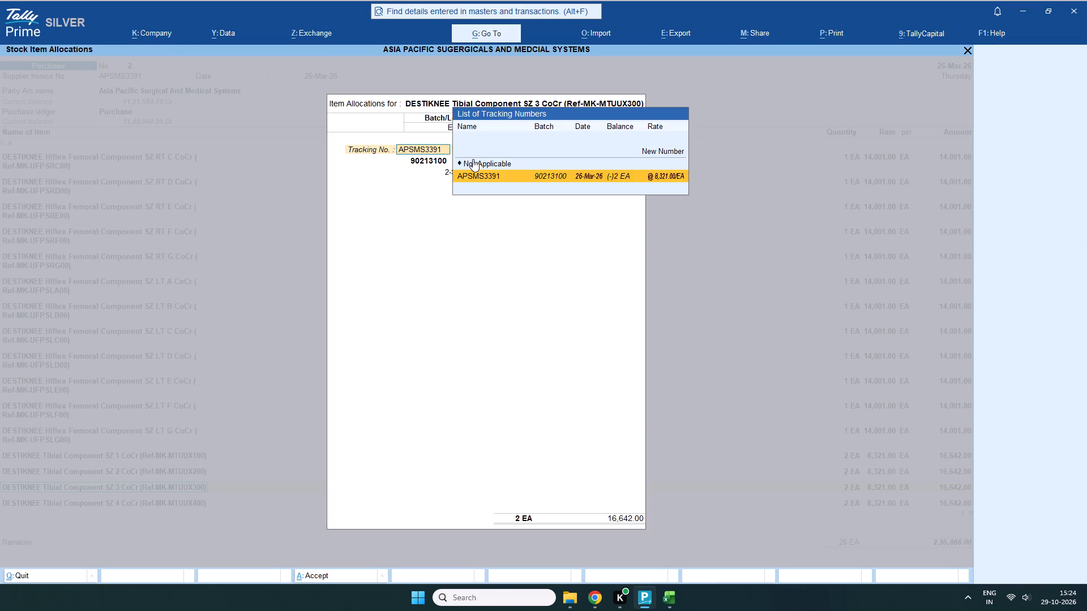
{"action": "scroll", "coordinate": [481, 166], "scroll_direction": "up", "scroll_amount": 1}
{"action": "key", "text": "Return"}
{"action": "key", "text": "Return"}
{"action": "key", "text": "Return"}
{"action": "key", "text": "Return"}
{"action": "key", "text": "Return"}
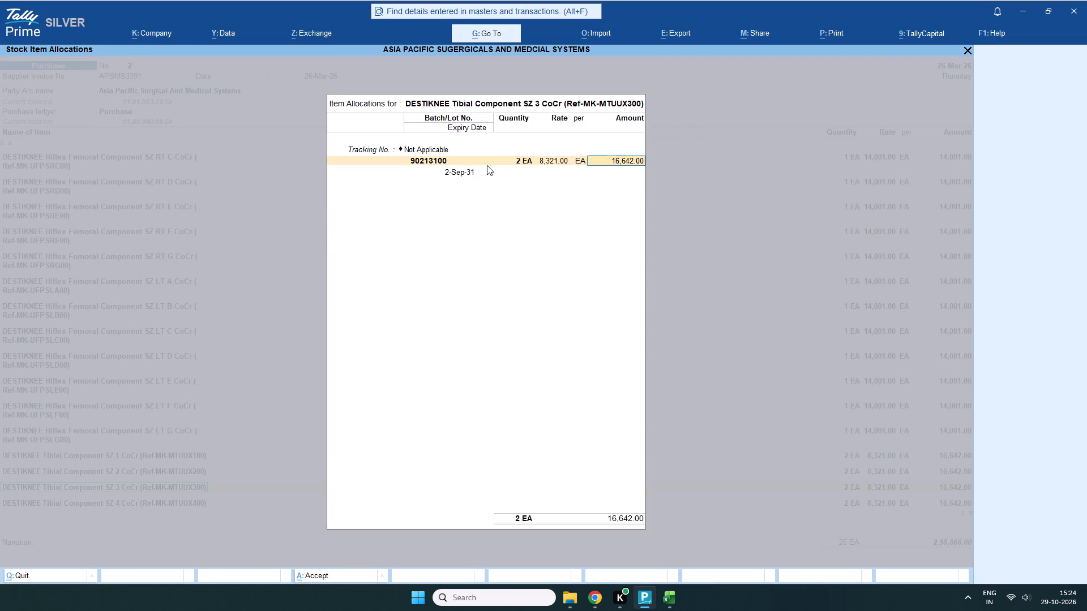
{"action": "key", "text": "Return"}
{"action": "key", "text": "Return"}
{"action": "key", "text": "Return"}
{"action": "key", "text": "Return"}
Set the tracking number of DESTIKNEE Tibial Component SZ 4 CoCr to Not Applicable, keeping its batch and amount details.
{"action": "key", "text": "Return"}
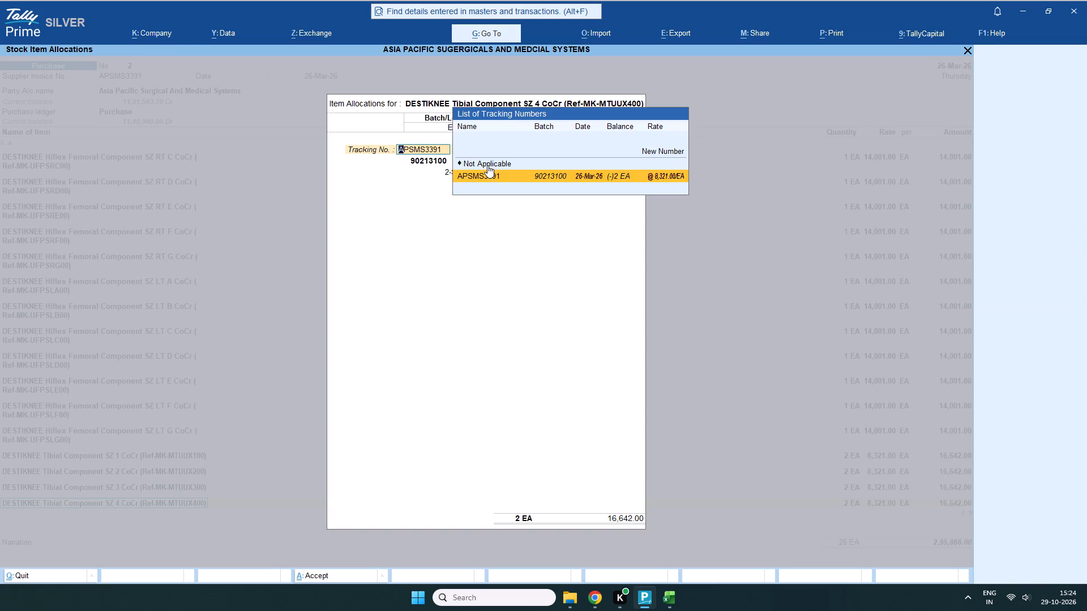
{"action": "scroll", "coordinate": [487, 165], "scroll_direction": "up", "scroll_amount": 1}
{"action": "key", "text": "Return"}
{"action": "key", "text": "Return"}
{"action": "key", "text": "Return"}
{"action": "key", "text": "Return"}
{"action": "key", "text": "Return"}
{"action": "key", "text": "Return"}
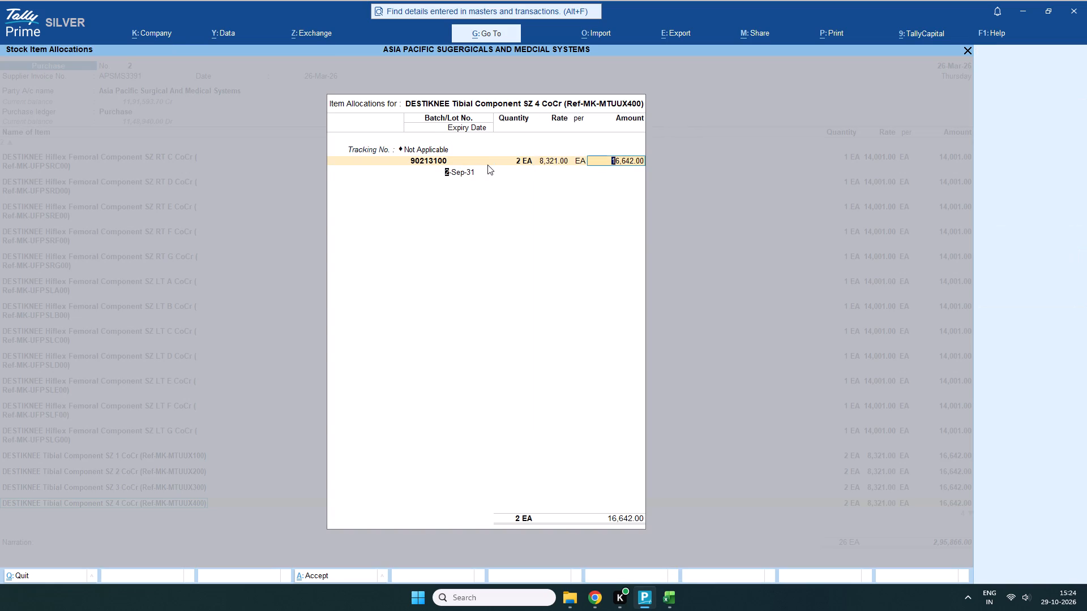
{"action": "key", "text": "Return"}
{"action": "key", "text": "Return"}
{"action": "key", "text": "Return"}
Set the tracking number of DESTIKNEE Tibial Component SZ 5 CoCr to Not Applicable, keeping its batch and amount details.
{"action": "key", "text": "Return"}
{"action": "scroll", "coordinate": [489, 164], "scroll_direction": "up", "scroll_amount": 1}
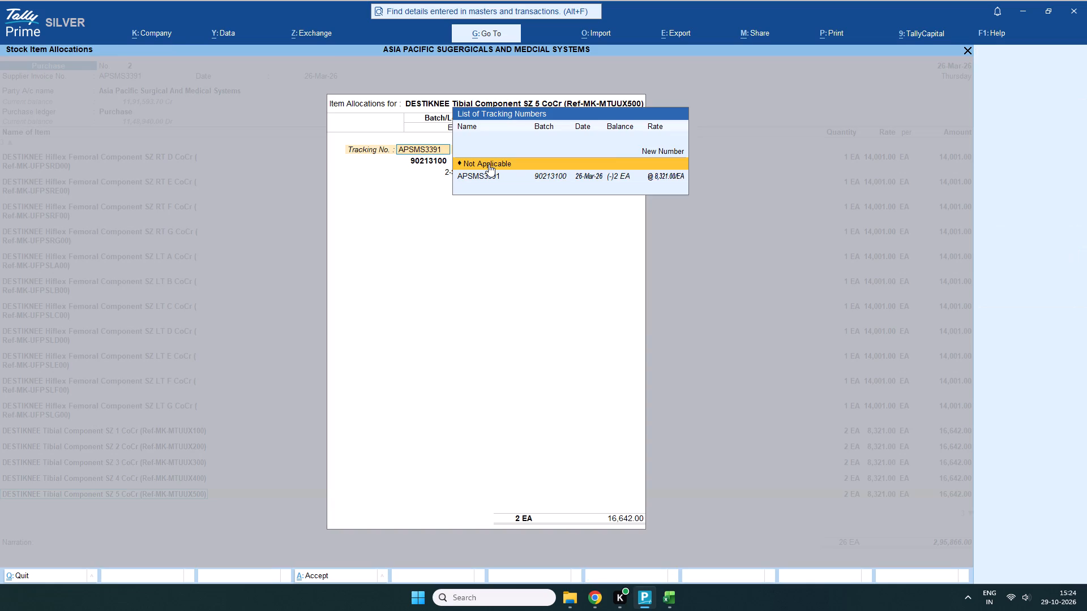
{"action": "key", "text": "Return"}
{"action": "key", "text": "Return"}
{"action": "key", "text": "Return"}
{"action": "key", "text": "Return"}
{"action": "key", "text": "Return"}
{"action": "key", "text": "Return"}
{"action": "key", "text": "Return"}
{"action": "key", "text": "Return"}
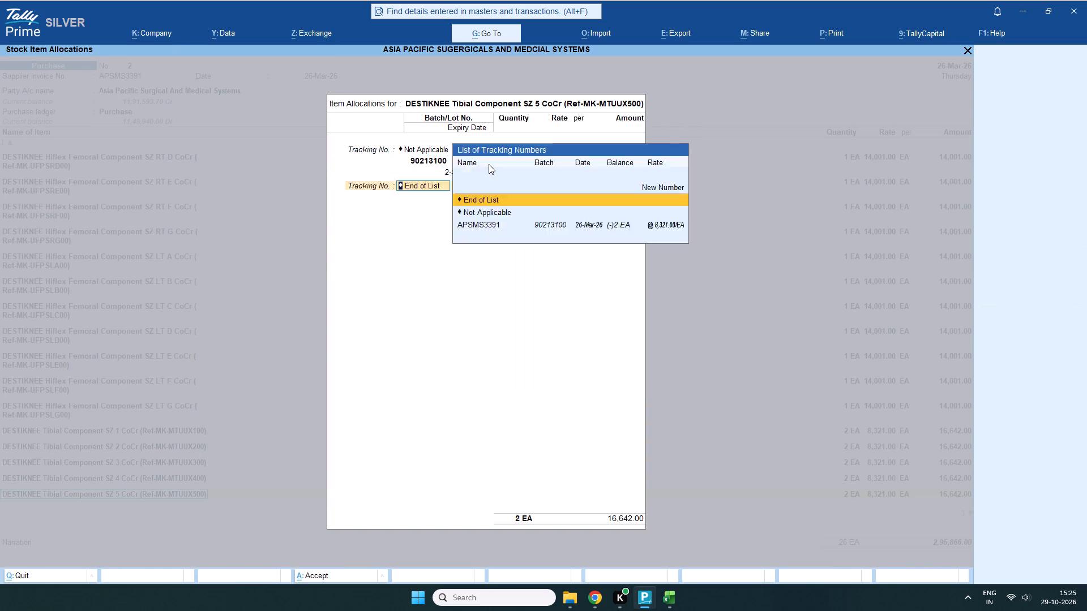
{"action": "key", "text": "Return"}
Set the tracking number of DESTIKNEE Tibial Component SZ 6 CoCr to Not Applicable, keeping its batch and amount details.
{"action": "key", "text": "Return"}
{"action": "scroll", "coordinate": [492, 147], "scroll_direction": "up", "scroll_amount": 1}
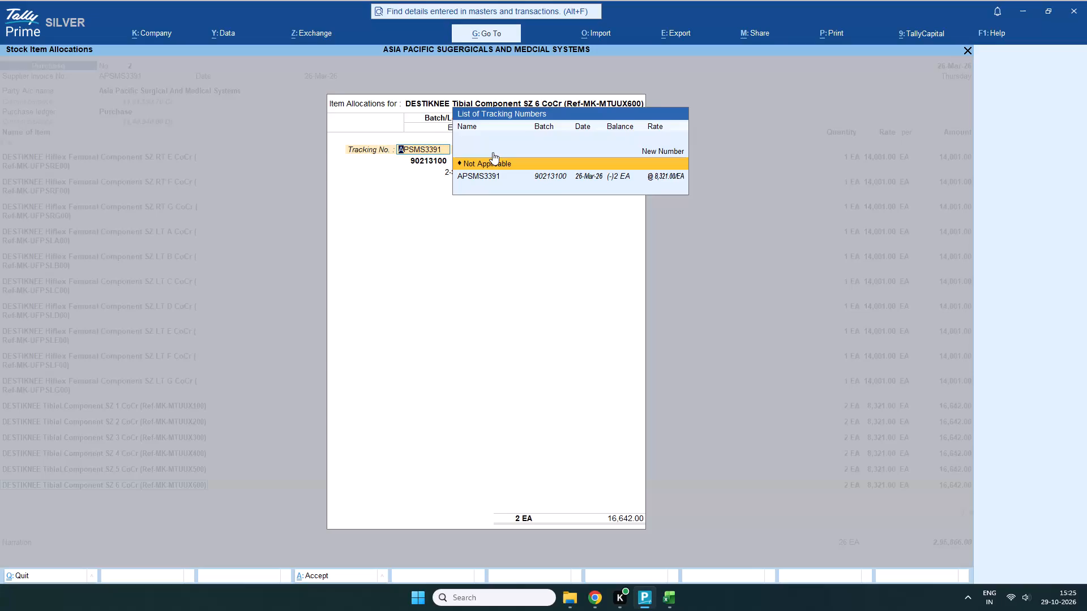
{"action": "key", "text": "Return"}
{"action": "key", "text": "Return"}
{"action": "key", "text": "Return"}
{"action": "key", "text": "Return"}
{"action": "key", "text": "Return"}
{"action": "key", "text": "Return"}
{"action": "key", "text": "Return"}
{"action": "key", "text": "Return"}
{"action": "key", "text": "Return"}
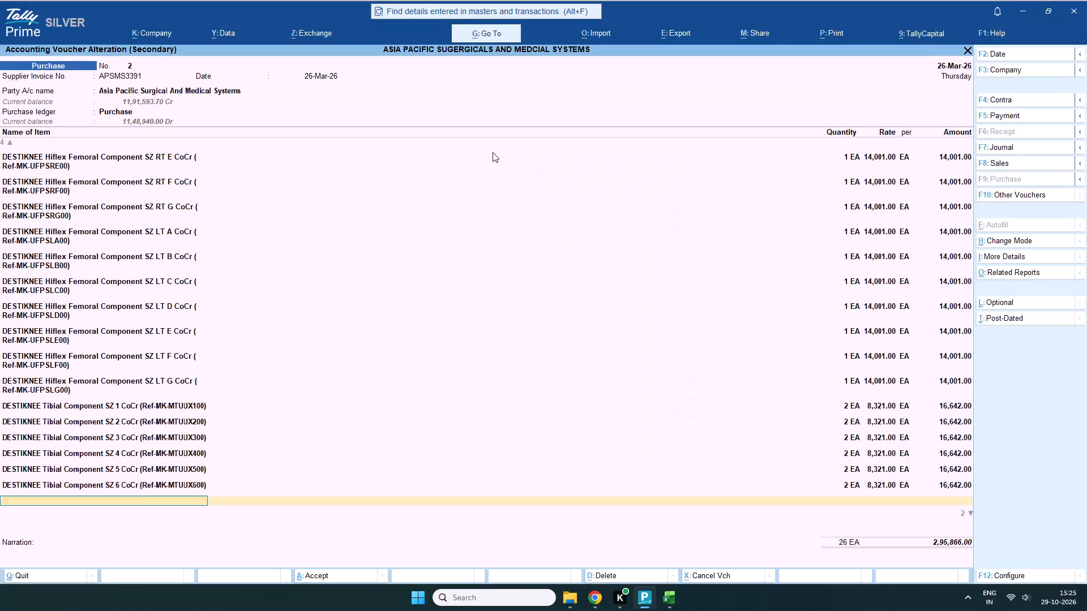
{"action": "key", "text": "Return"}
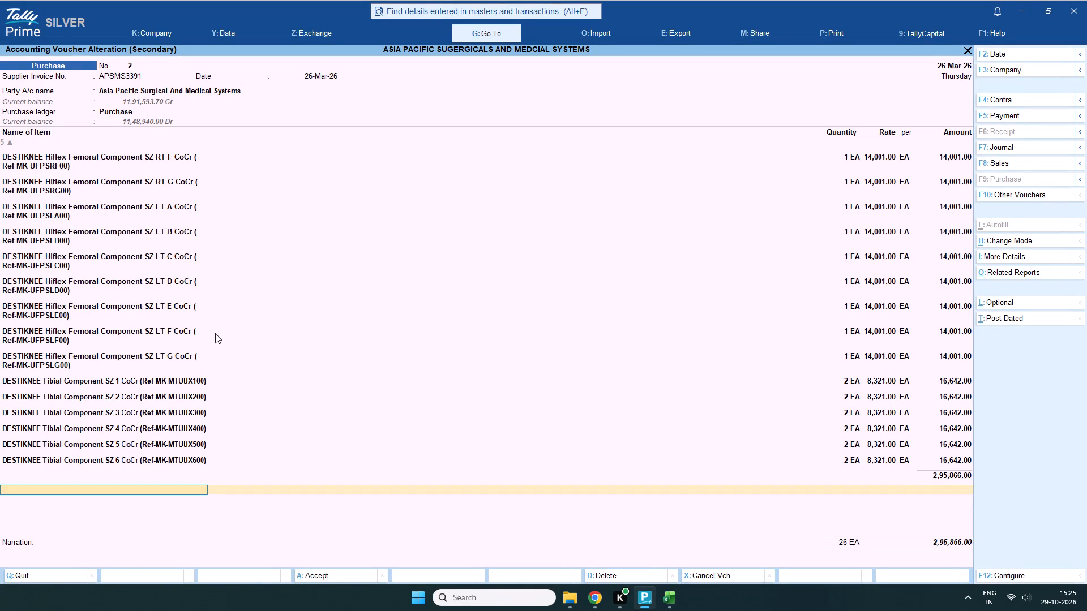
Recheck the tracking number and batch allocation of DESTIKNEE Tibial Component SZ 1 CoCr in the voucher.
{"action": "left_click", "coordinate": [185, 381]}
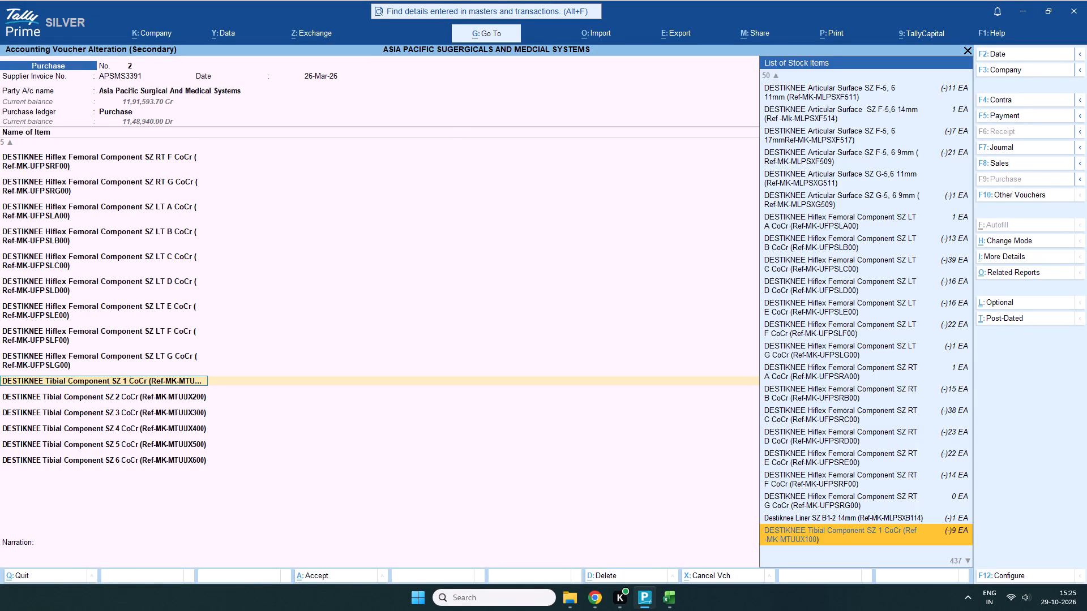
{"action": "key", "text": "Return"}
{"action": "key", "text": "Return"}
{"action": "key", "text": "Return"}
{"action": "key", "text": "Return"}
{"action": "key", "text": "Return"}
{"action": "key", "text": "Return"}
{"action": "key", "text": "Return"}
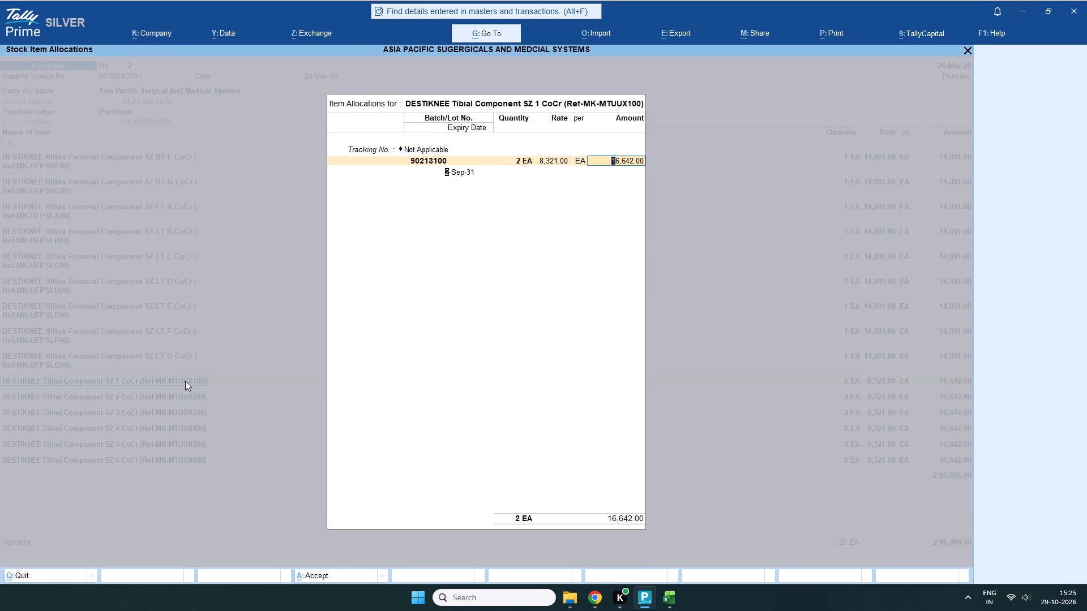
{"action": "key", "text": "Return"}
{"action": "key", "text": "Return"}
{"action": "key", "text": "Return"}
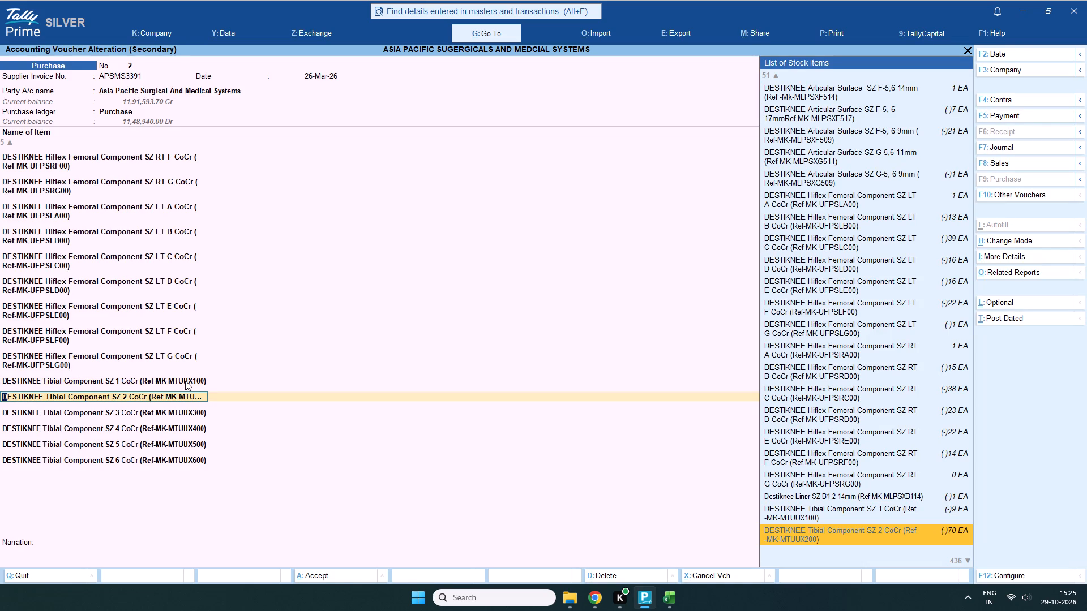
Save the altered 26-Mar-26 purchase voucher.
{"action": "key", "text": "ctrl+a"}
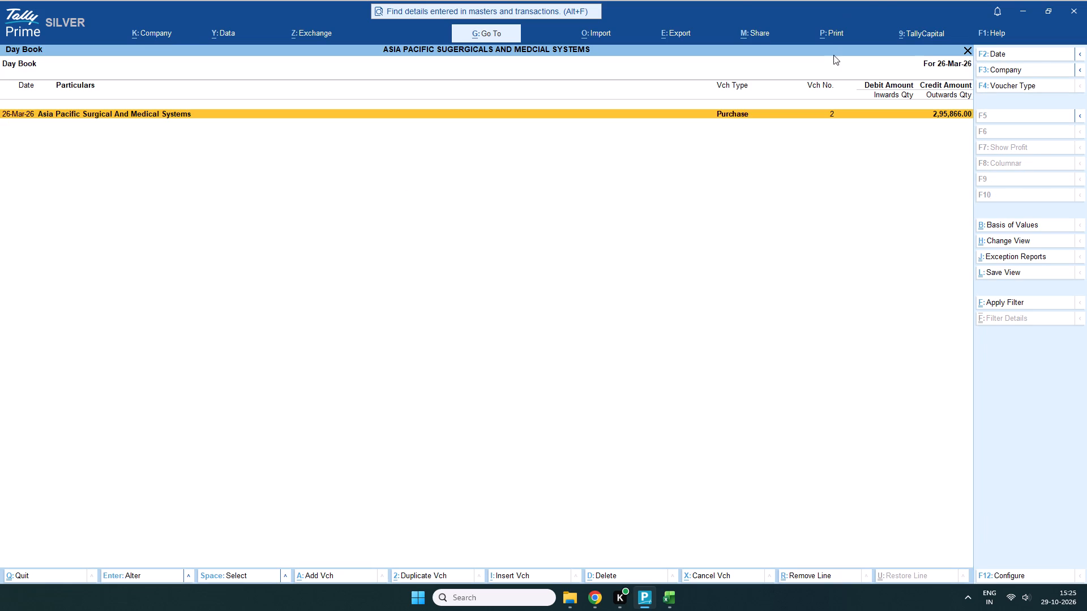
Set the Day Book date to 20-02-2026 and open Asia Pacific's purchase voucher for that day.
{"action": "left_click", "coordinate": [1004, 51]}
{"action": "type", "text": "20-02-2026"}
{"action": "key", "text": "Return"}
{"action": "left_click", "coordinate": [756, 114]}
{"action": "double_click", "coordinate": [364, 114]}
Check the tracking number and batch allocation of DESTIKNEE Hiflex Femoral Component SZ RT B CoCr in the 20-Feb-26 voucher.
{"action": "double_click", "coordinate": [137, 178]}
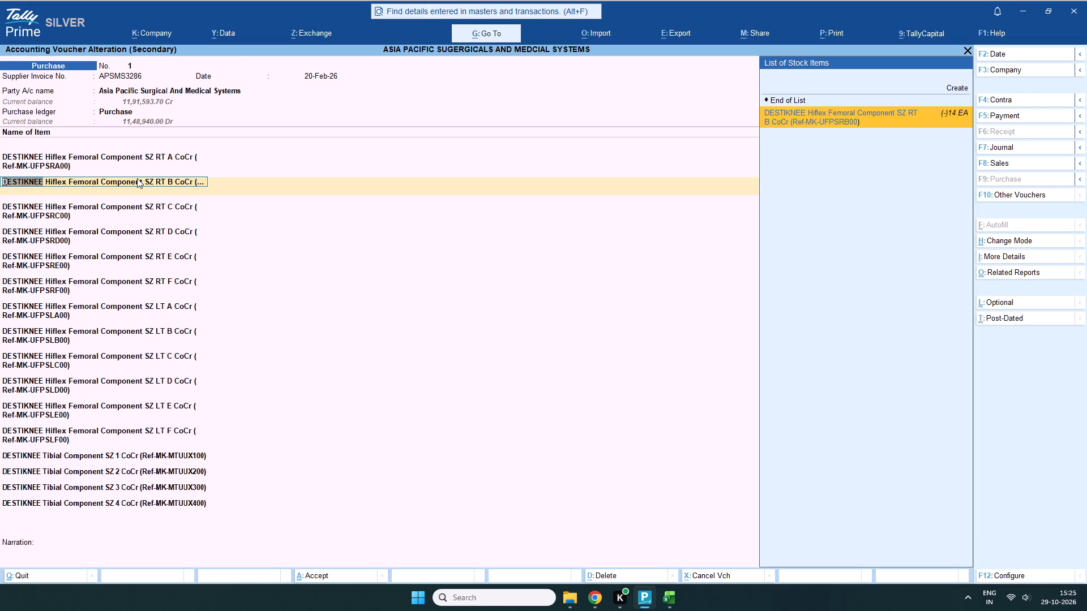
{"action": "key", "text": "Return"}
{"action": "key", "text": "Return"}
{"action": "key", "text": "Return"}
{"action": "key", "text": "Return"}
{"action": "key", "text": "Return"}
{"action": "key", "text": "Return"}
{"action": "key", "text": "Return"}
{"action": "key", "text": "Return"}
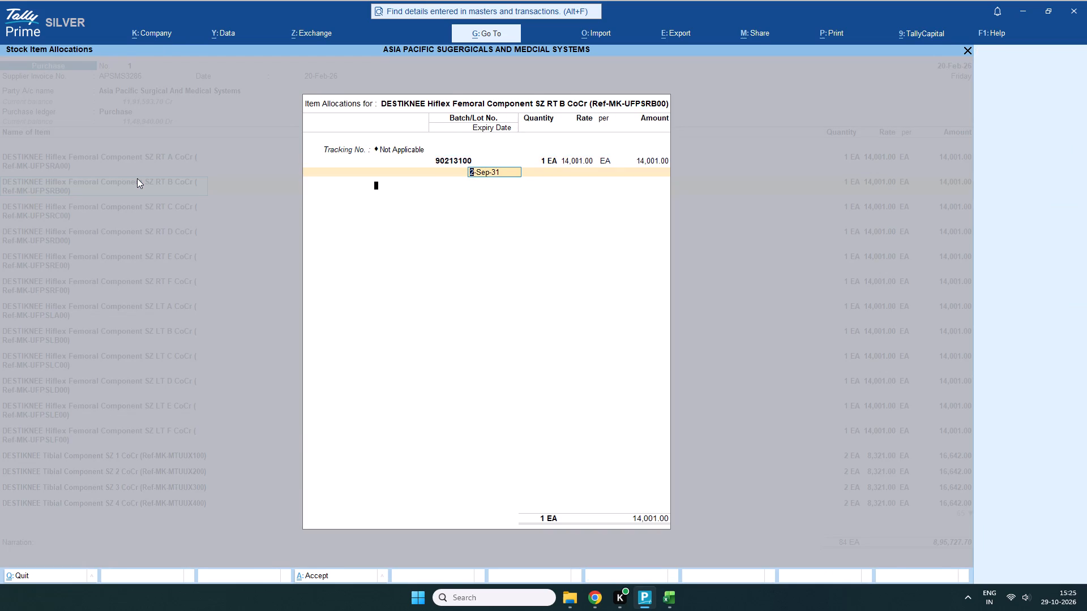
{"action": "key", "text": "Return"}
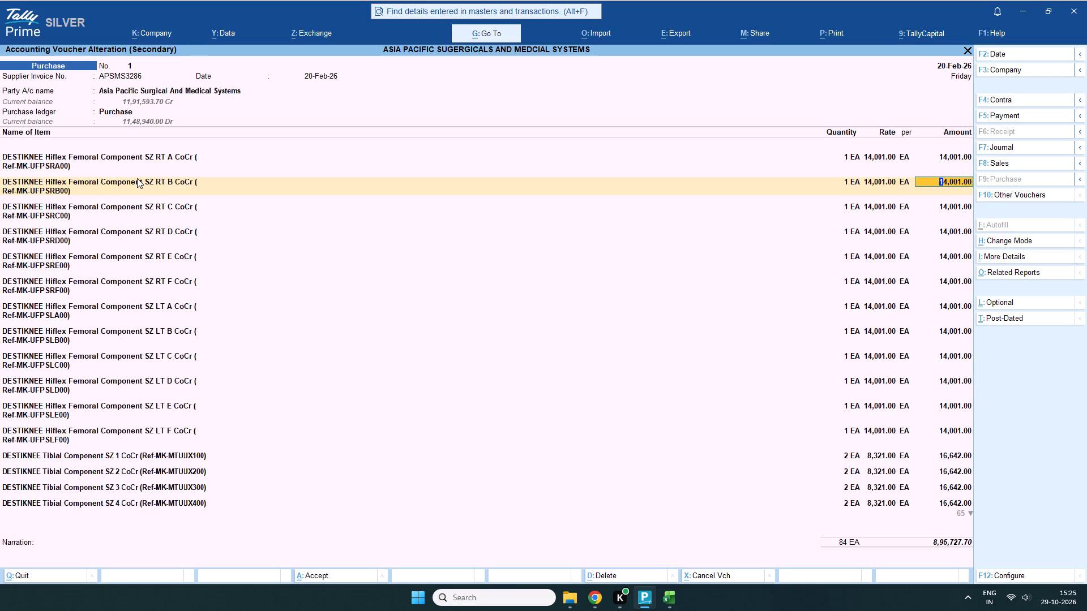
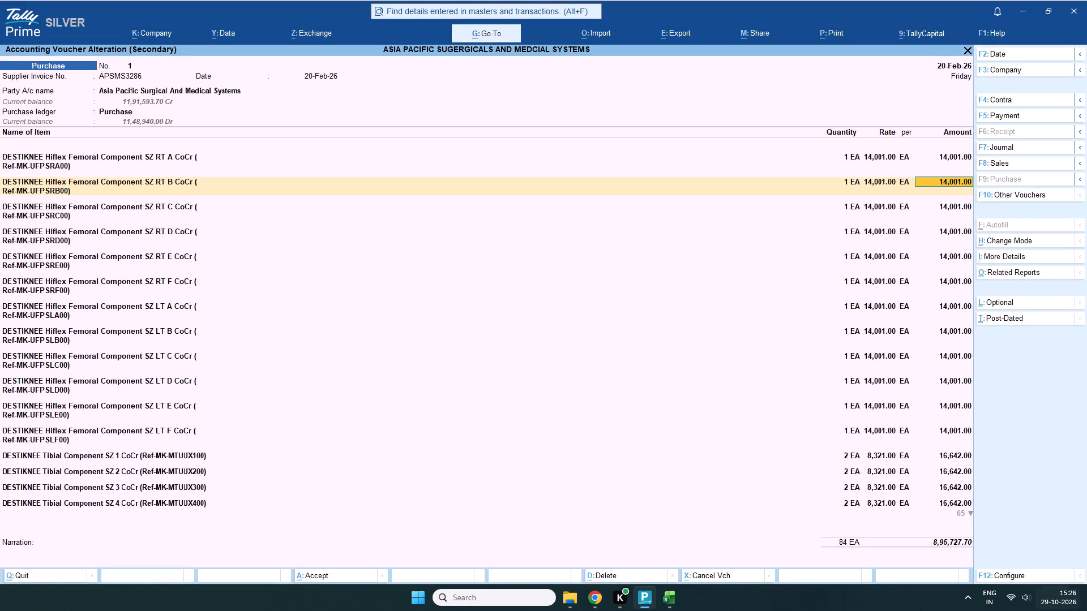
Check the tracking number and batch allocation of DESTIKNEE Hiflex Femoral Component SZ RT D CoCr, then leave the 20-Feb-26 voucher unsaved.
{"action": "scroll", "coordinate": [246, 409], "scroll_direction": "down", "scroll_amount": 1}
{"action": "double_click", "coordinate": [173, 235]}
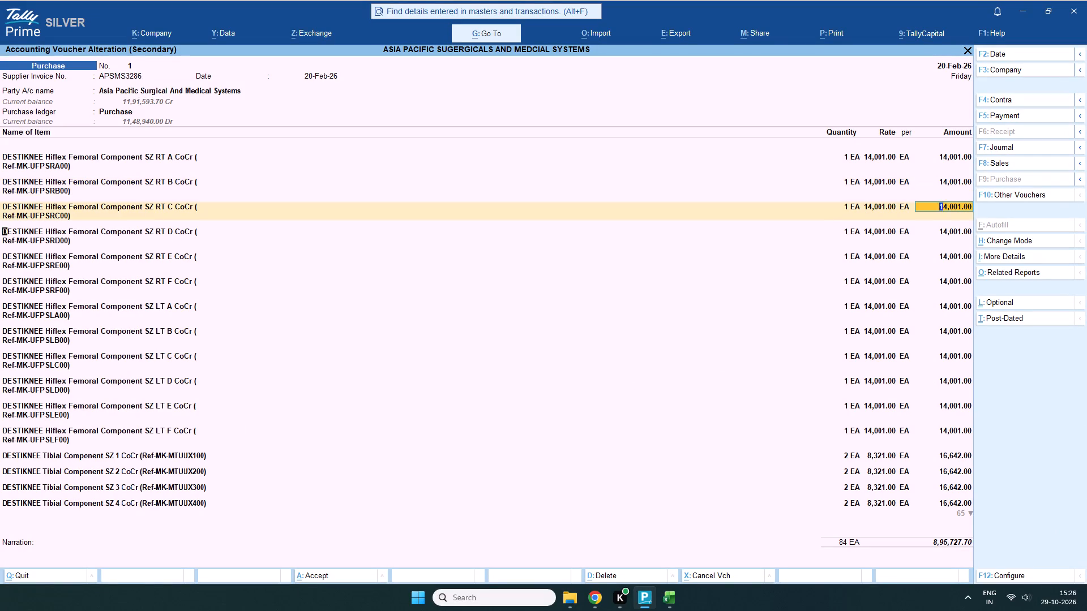
{"action": "double_click", "coordinate": [173, 231]}
{"action": "key", "text": "Return"}
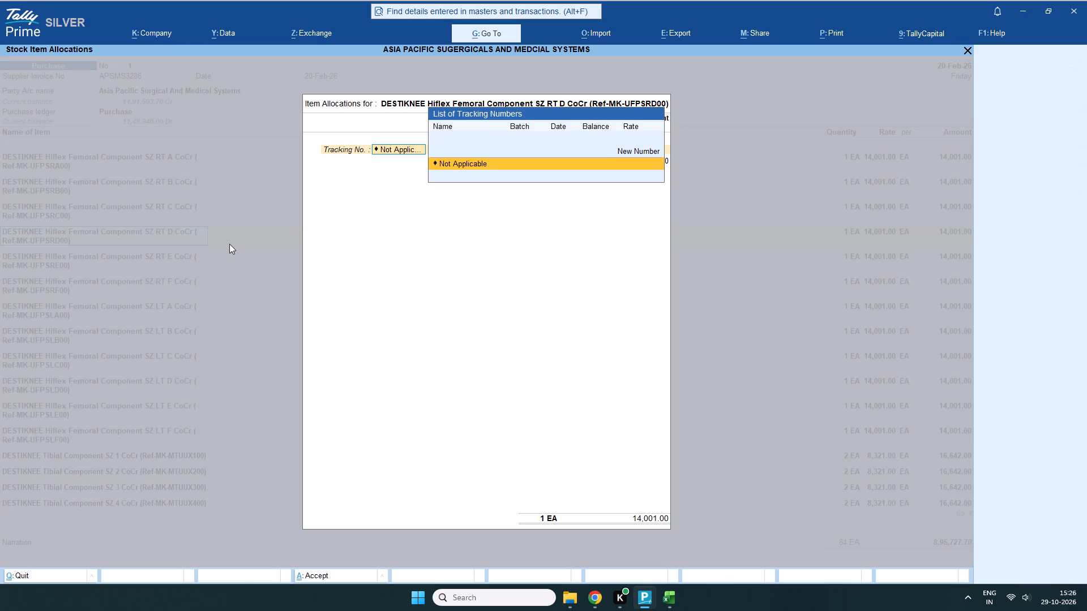
{"action": "key", "text": "Return"}
{"action": "key", "text": "Return"}
{"action": "key", "text": "Return"}
{"action": "key", "text": "Return"}
{"action": "key", "text": "Return"}
{"action": "key", "text": "Return"}
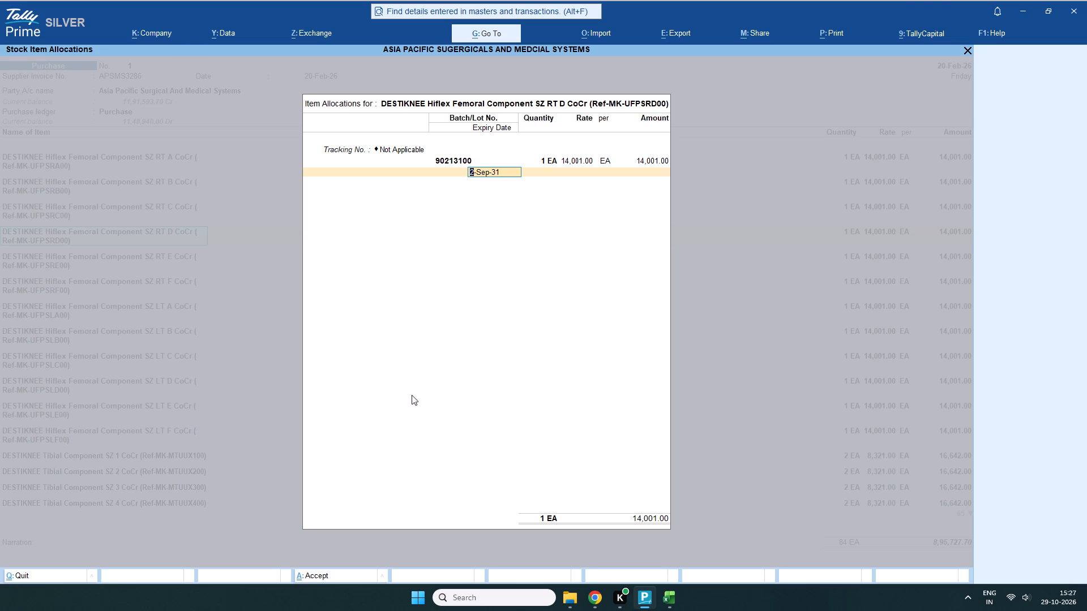
{"action": "scroll", "coordinate": [941, 398], "scroll_direction": "up", "scroll_amount": 1}
{"action": "left_click", "coordinate": [969, 50]}
{"action": "left_click", "coordinate": [969, 46]}
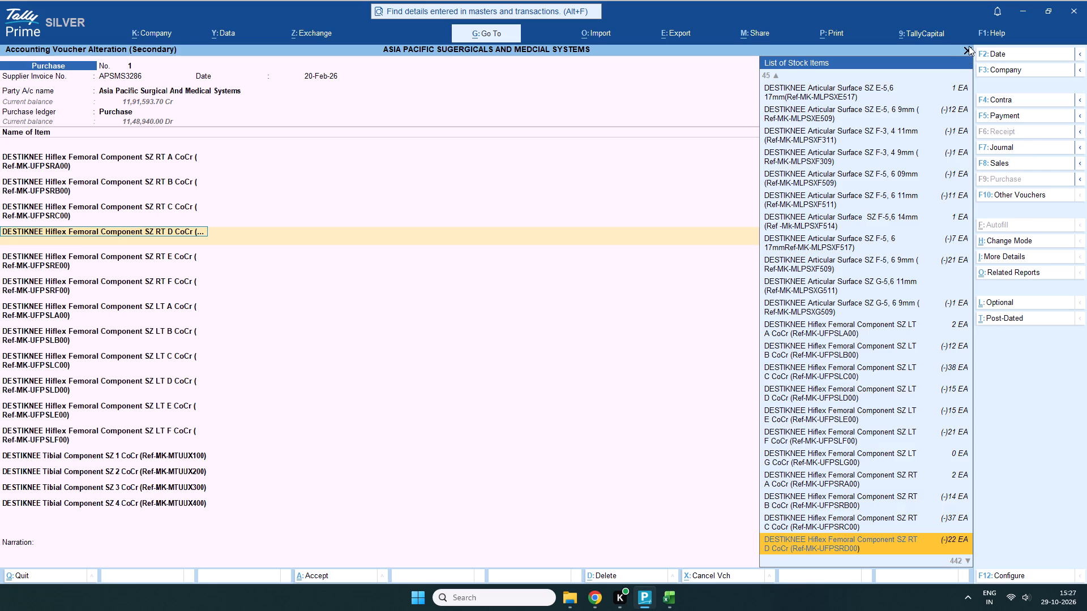
{"action": "left_click", "coordinate": [966, 50]}
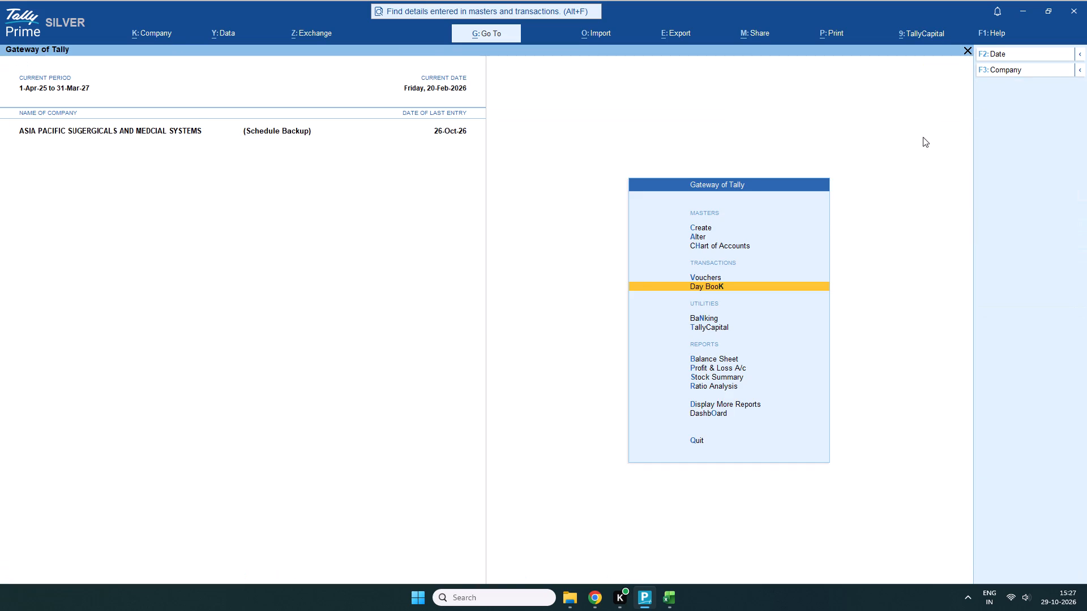
{"action": "left_click", "coordinate": [966, 49]}
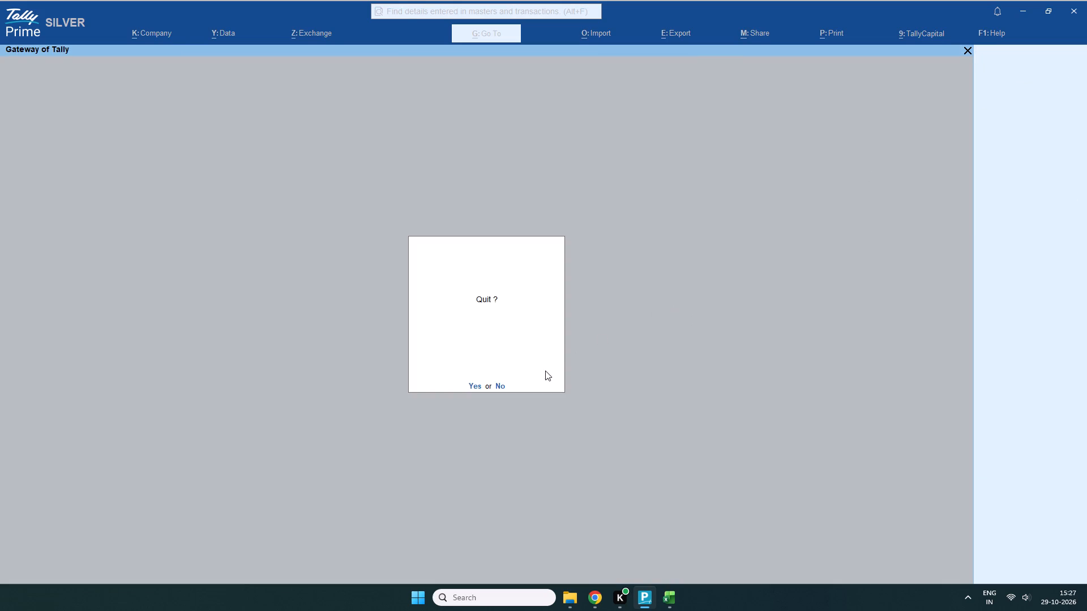
{"action": "left_click", "coordinate": [500, 385]}
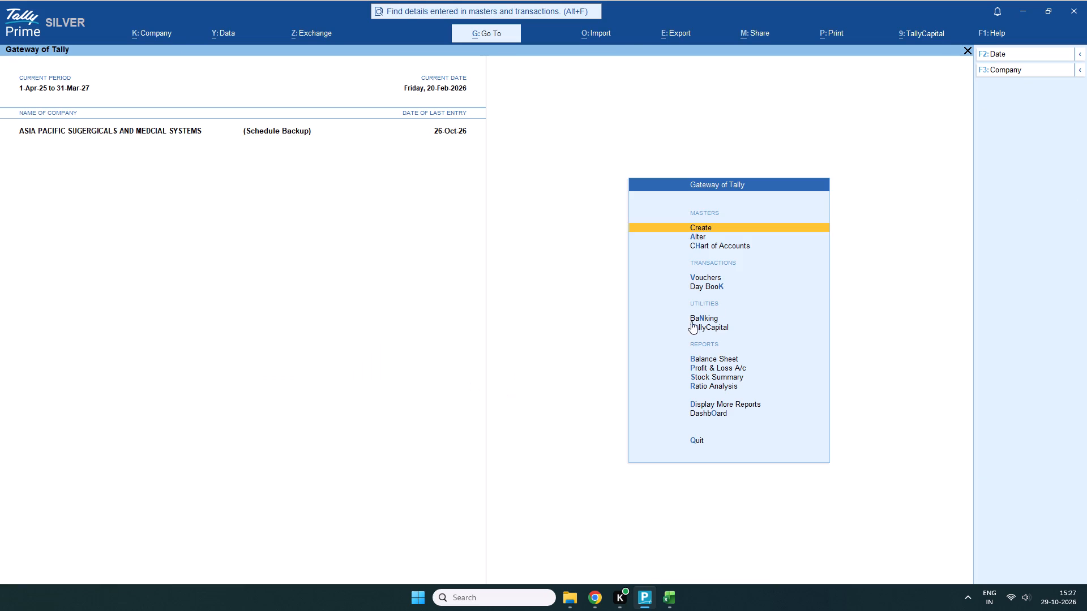
Review the Purchase Bills Pending report under Statements of Inventory for items with goods not received.
{"action": "scroll", "coordinate": [718, 305], "scroll_direction": "down", "scroll_amount": 11}
{"action": "left_click", "coordinate": [719, 402]}
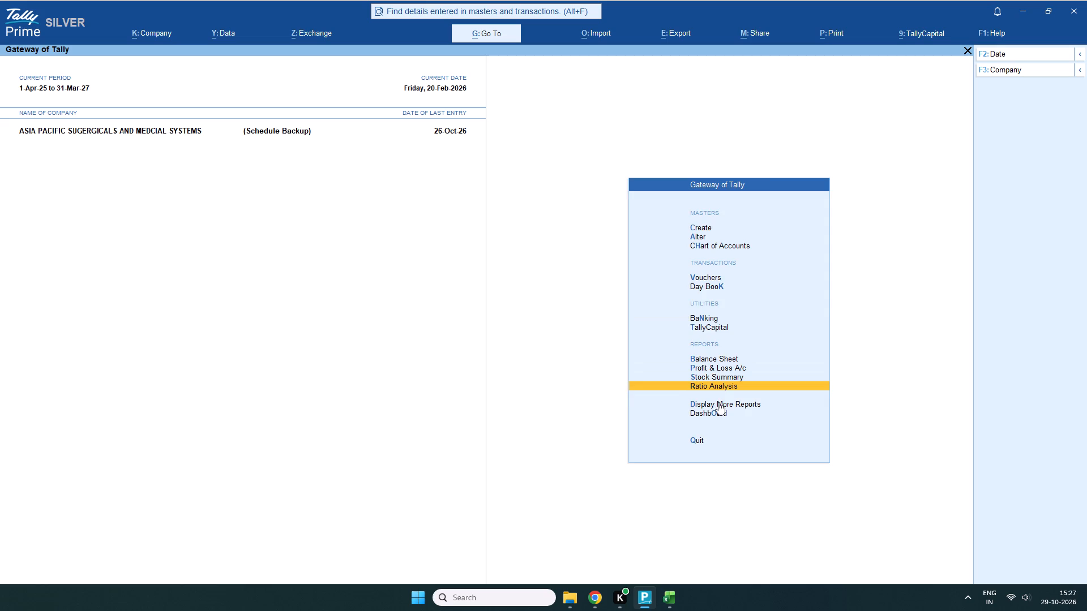
{"action": "scroll", "coordinate": [721, 306], "scroll_direction": "down", "scroll_amount": 7}
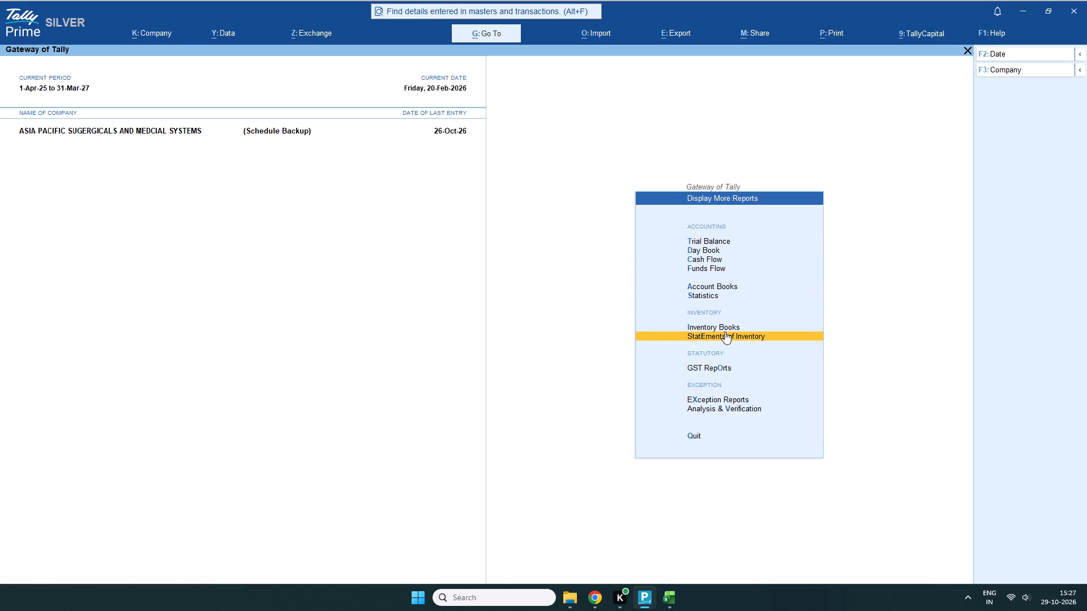
{"action": "left_click", "coordinate": [724, 335]}
{"action": "scroll", "coordinate": [721, 317], "scroll_direction": "down", "scroll_amount": 2}
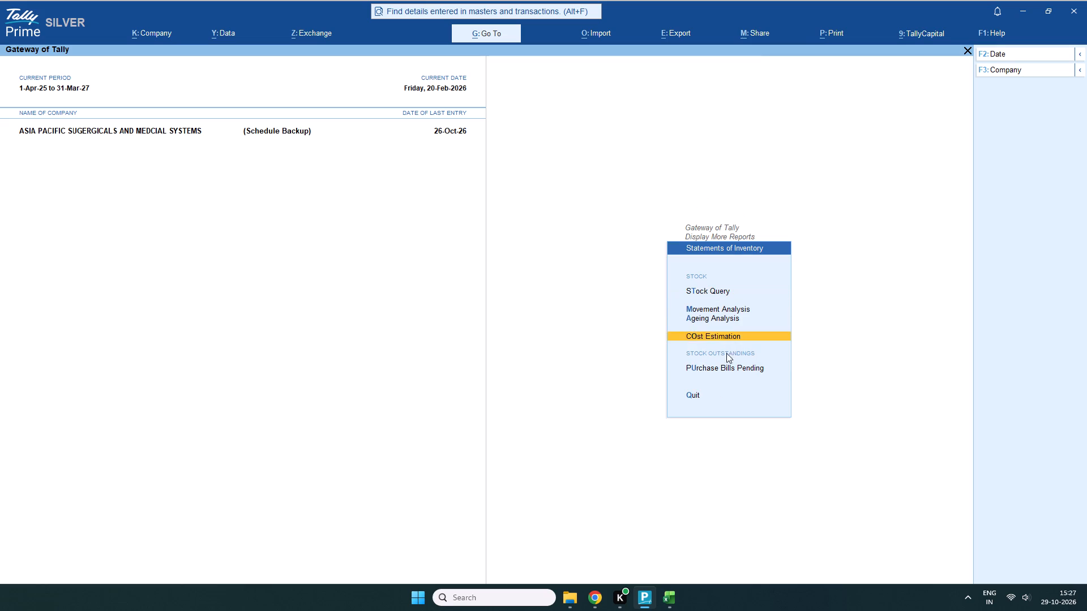
{"action": "scroll", "coordinate": [726, 353], "scroll_direction": "down", "scroll_amount": 3}
{"action": "scroll", "coordinate": [729, 365], "scroll_direction": "up", "scroll_amount": 1}
{"action": "left_click", "coordinate": [729, 365]}
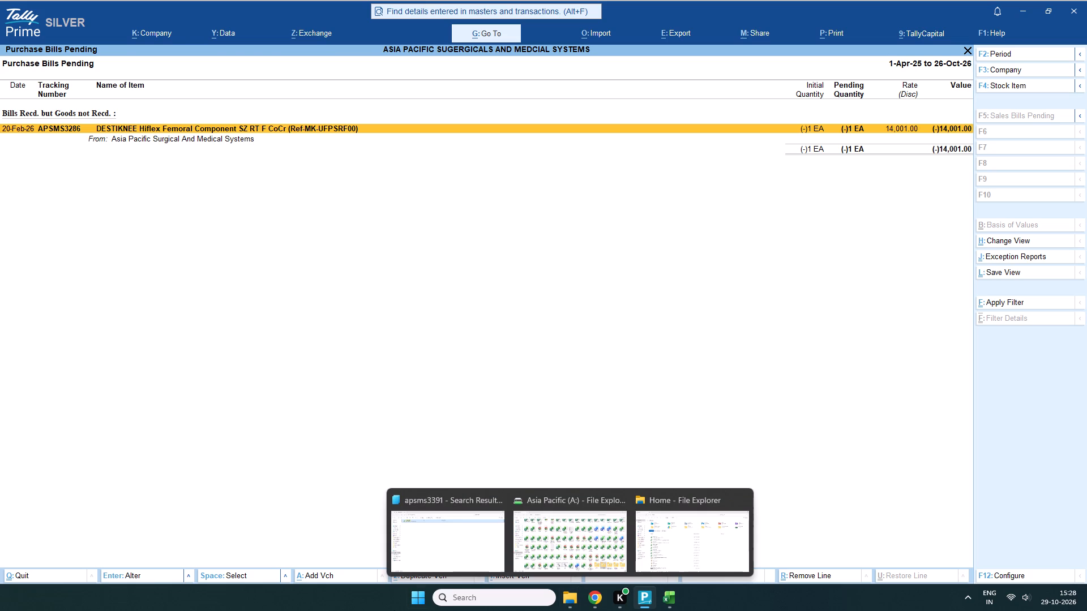
{"action": "left_click", "coordinate": [966, 49]}
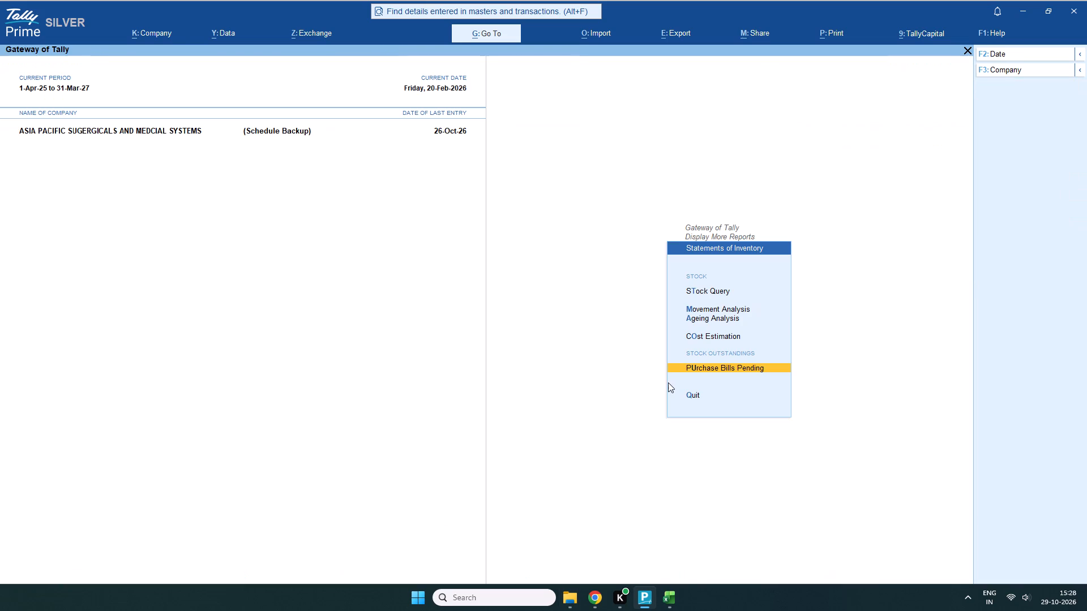
{"action": "left_click", "coordinate": [691, 394]}
View the monthly Purchase Register under Account Books and return to the Gateway of Tally.
{"action": "scroll", "coordinate": [722, 346], "scroll_direction": "up", "scroll_amount": 2}
{"action": "scroll", "coordinate": [712, 290], "scroll_direction": "up", "scroll_amount": 1}
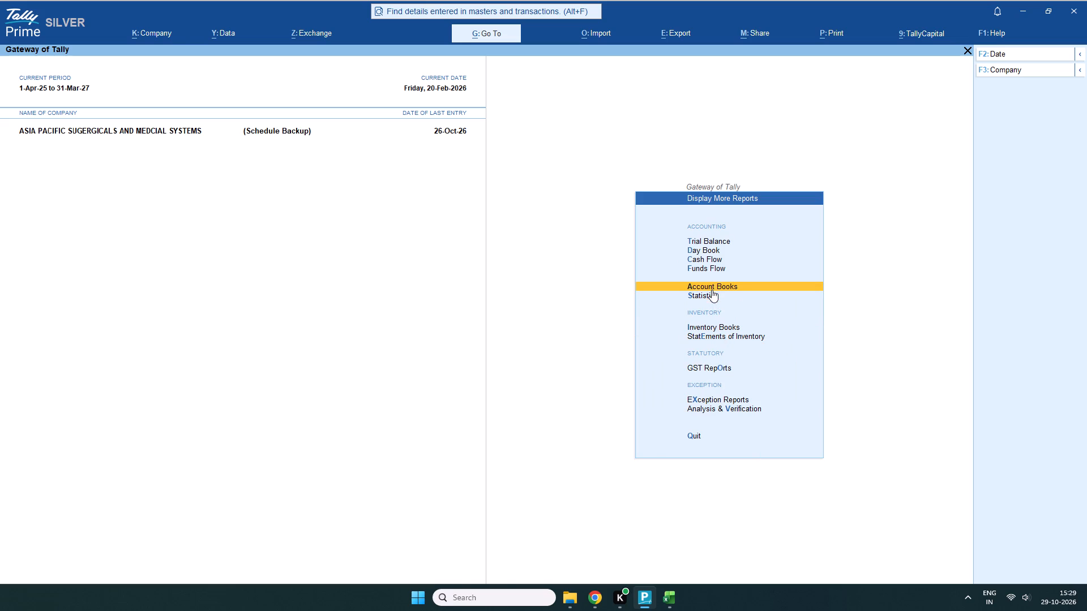
{"action": "left_click", "coordinate": [712, 285]}
{"action": "scroll", "coordinate": [725, 274], "scroll_direction": "down", "scroll_amount": 3}
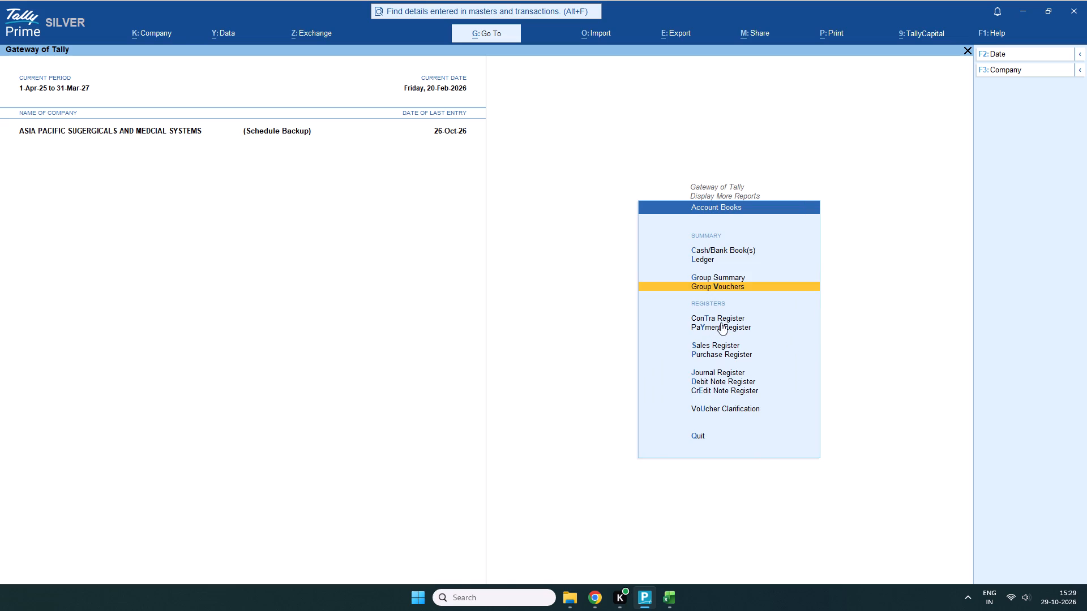
{"action": "scroll", "coordinate": [721, 322], "scroll_direction": "down", "scroll_amount": 4}
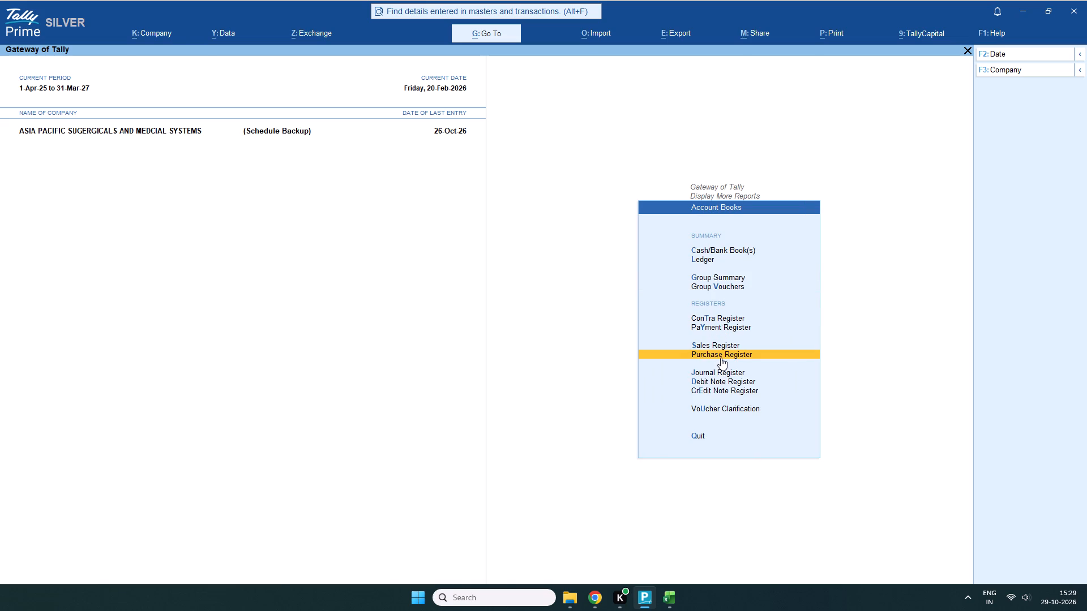
{"action": "left_click", "coordinate": [721, 357]}
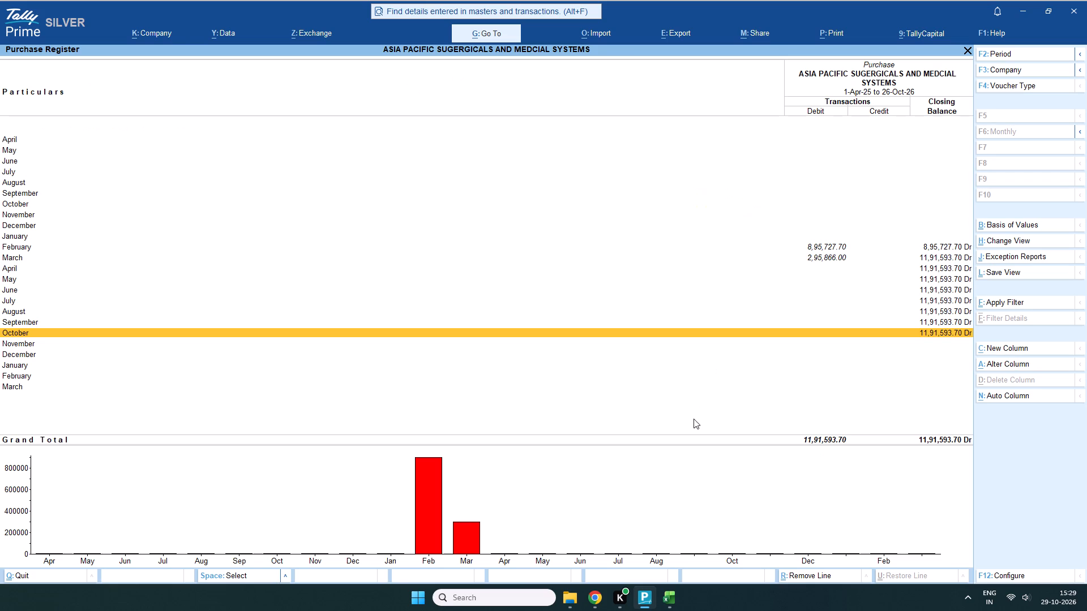
{"action": "left_click", "coordinate": [966, 48]}
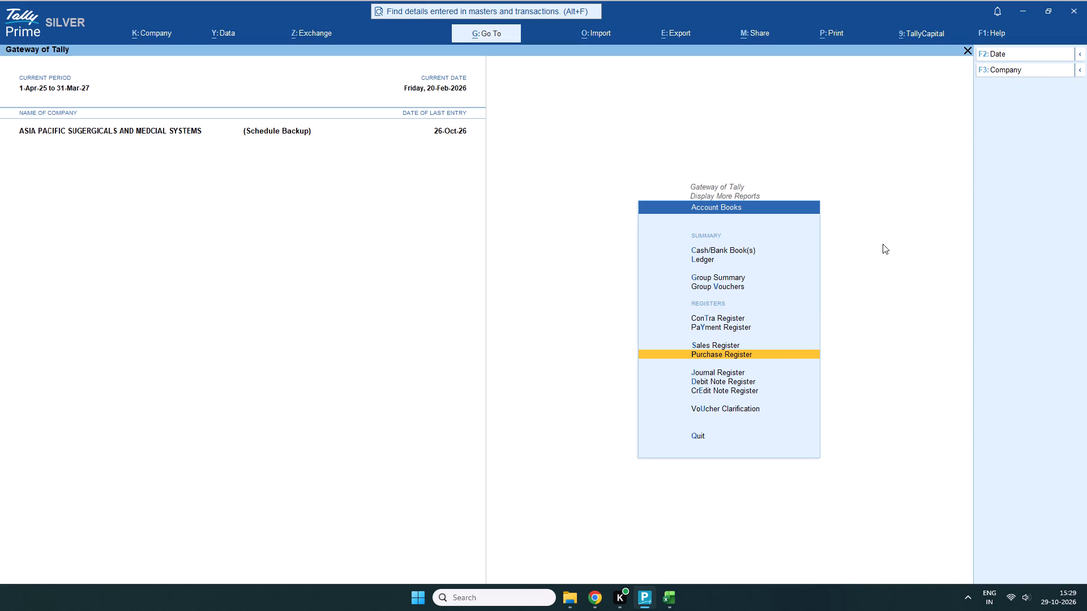
{"action": "scroll", "coordinate": [721, 366], "scroll_direction": "up", "scroll_amount": 1}
{"action": "left_click", "coordinate": [707, 434]}
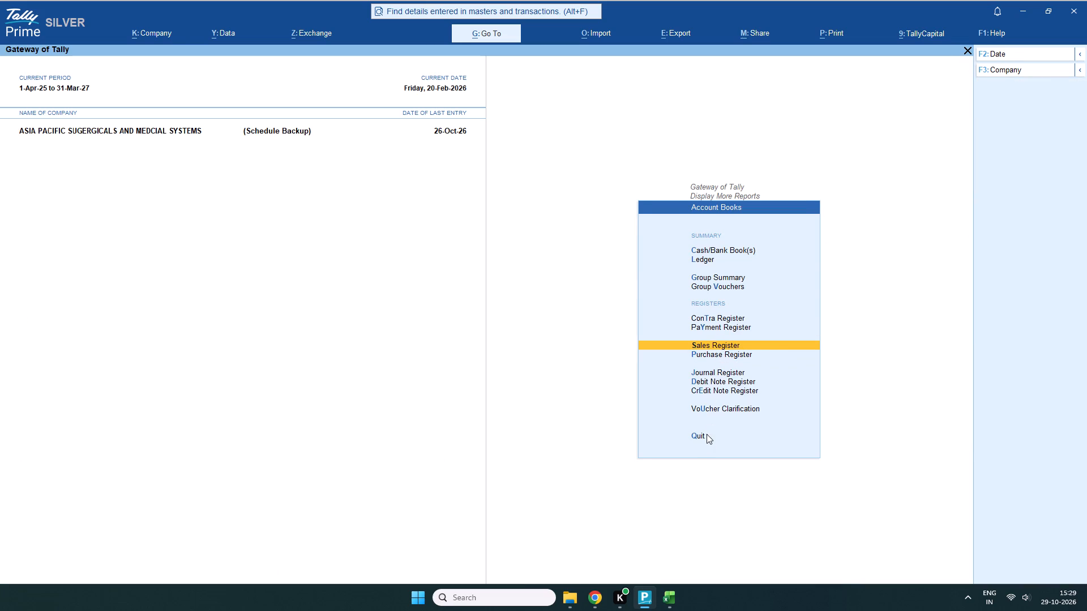
{"action": "scroll", "coordinate": [733, 336], "scroll_direction": "down", "scroll_amount": 2}
{"action": "scroll", "coordinate": [708, 369], "scroll_direction": "up", "scroll_amount": 3}
{"action": "scroll", "coordinate": [692, 424], "scroll_direction": "down", "scroll_amount": 1}
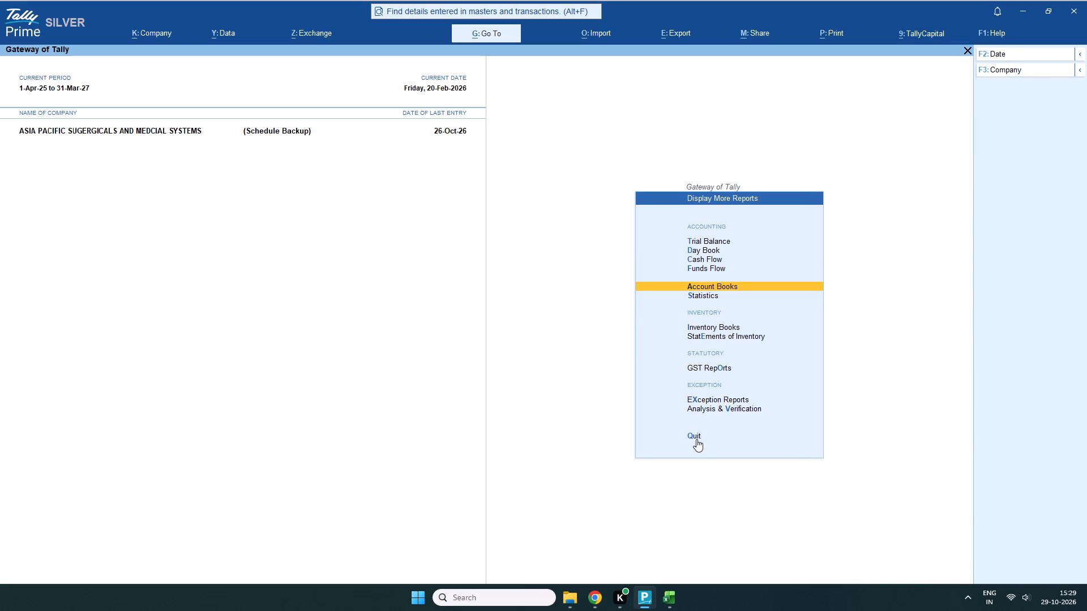
{"action": "left_click", "coordinate": [696, 431]}
{"action": "left_click", "coordinate": [695, 436]}
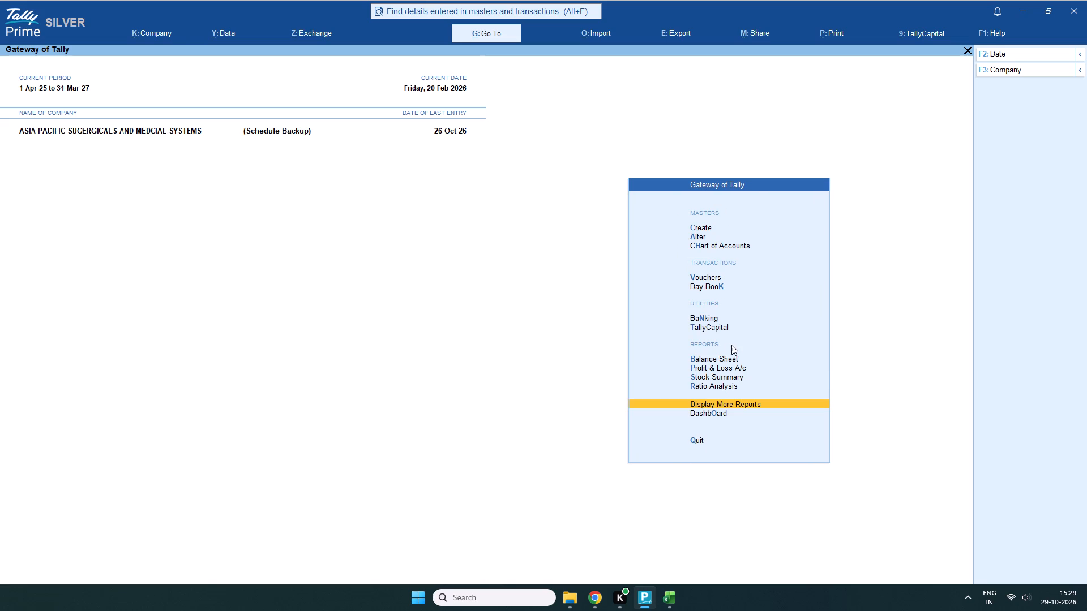
Examine the Stock Summary's closing quantities, rates and values from the bone cement items through the OPULENT Stem Extension items.
{"action": "scroll", "coordinate": [709, 387], "scroll_direction": "up", "scroll_amount": 4}
{"action": "scroll", "coordinate": [725, 330], "scroll_direction": "up", "scroll_amount": 1}
{"action": "scroll", "coordinate": [721, 350], "scroll_direction": "down", "scroll_amount": 3}
{"action": "left_click", "coordinate": [716, 374]}
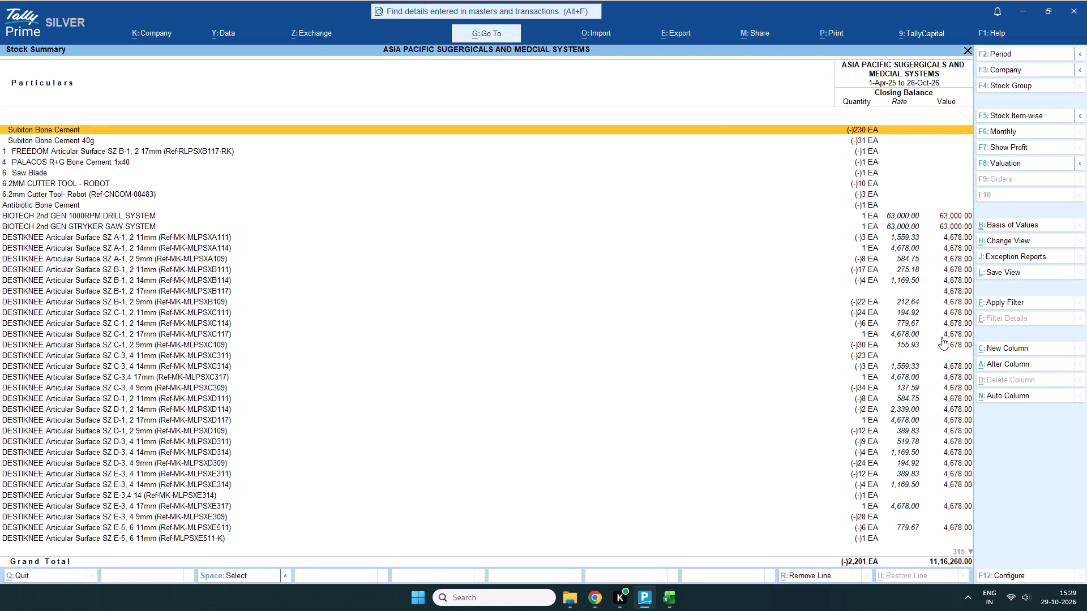
{"action": "scroll", "coordinate": [942, 337], "scroll_direction": "up", "scroll_amount": 3}
{"action": "scroll", "coordinate": [942, 337], "scroll_direction": "down", "scroll_amount": 17}
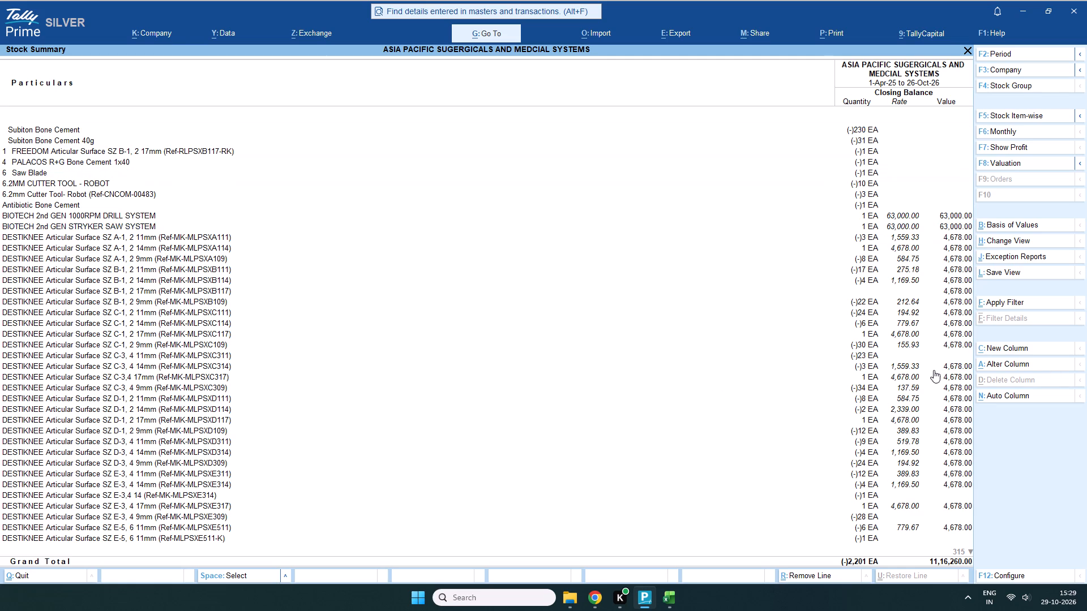
{"action": "scroll", "coordinate": [934, 370], "scroll_direction": "down", "scroll_amount": 7}
{"action": "scroll", "coordinate": [932, 373], "scroll_direction": "up", "scroll_amount": 1}
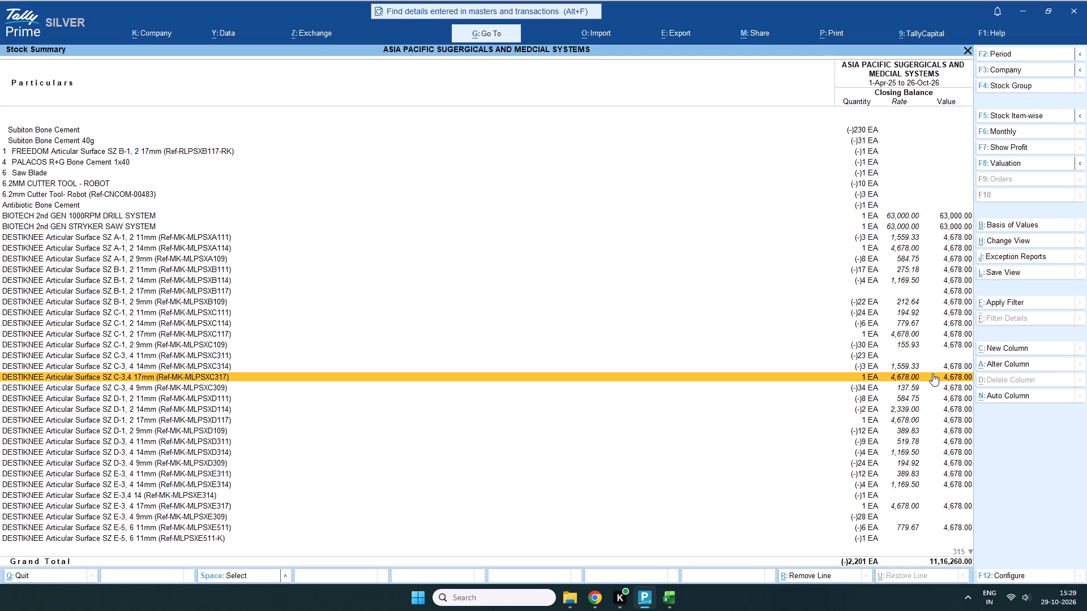
{"action": "scroll", "coordinate": [932, 373], "scroll_direction": "down", "scroll_amount": 2}
{"action": "scroll", "coordinate": [932, 373], "scroll_direction": "up", "scroll_amount": 1}
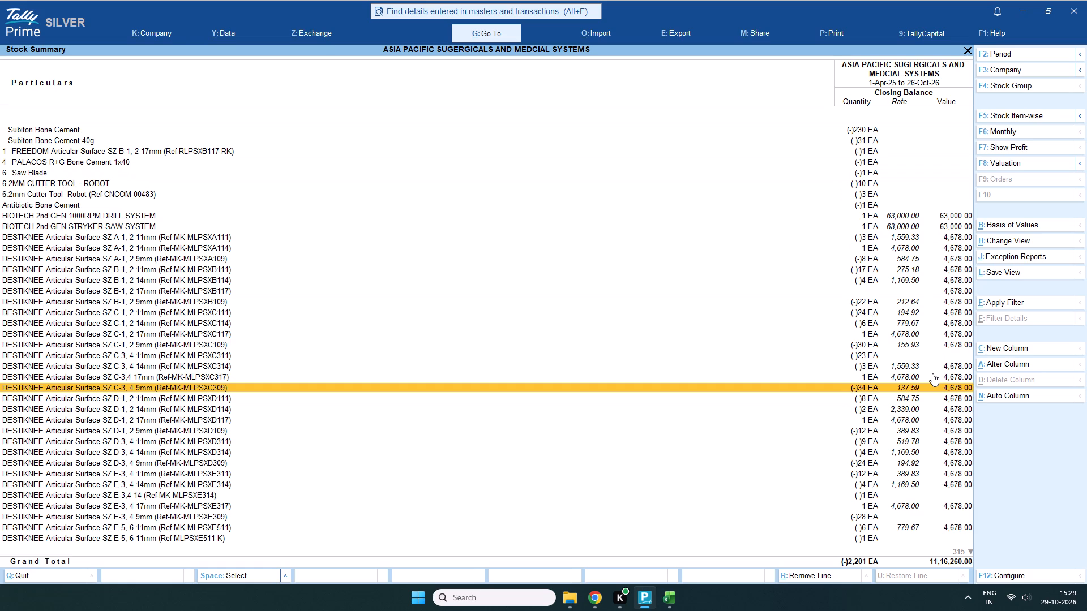
{"action": "scroll", "coordinate": [931, 379], "scroll_direction": "down", "scroll_amount": 4}
{"action": "scroll", "coordinate": [931, 379], "scroll_direction": "up", "scroll_amount": 3}
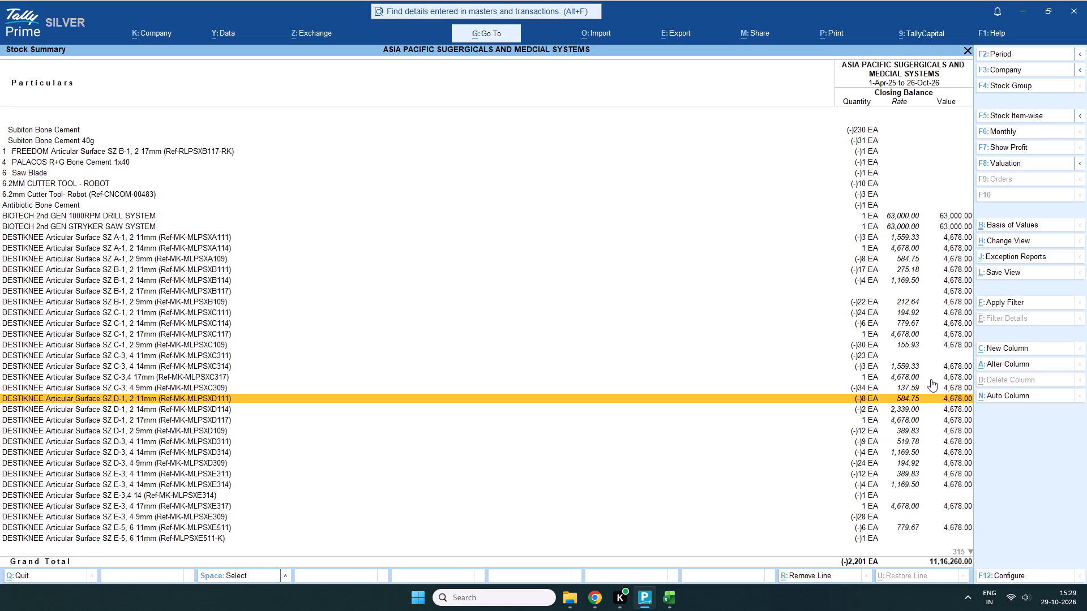
{"action": "scroll", "coordinate": [931, 379], "scroll_direction": "up", "scroll_amount": 1}
{"action": "scroll", "coordinate": [931, 379], "scroll_direction": "down", "scroll_amount": 20}
{"action": "scroll", "coordinate": [931, 379], "scroll_direction": "down", "scroll_amount": 6}
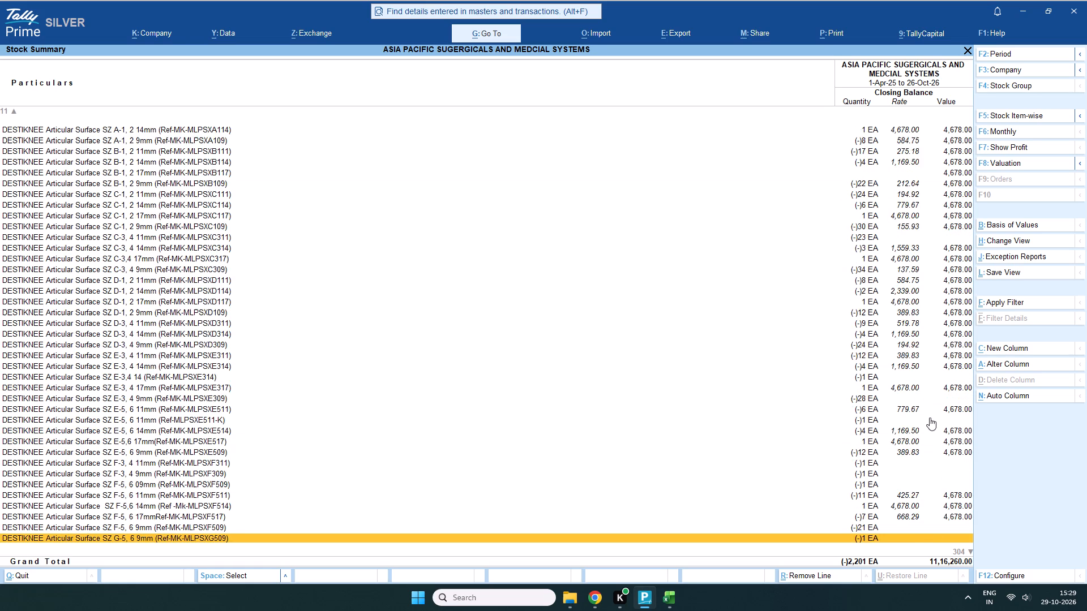
{"action": "scroll", "coordinate": [930, 418], "scroll_direction": "down", "scroll_amount": 15}
{"action": "scroll", "coordinate": [930, 418], "scroll_direction": "down", "scroll_amount": 10}
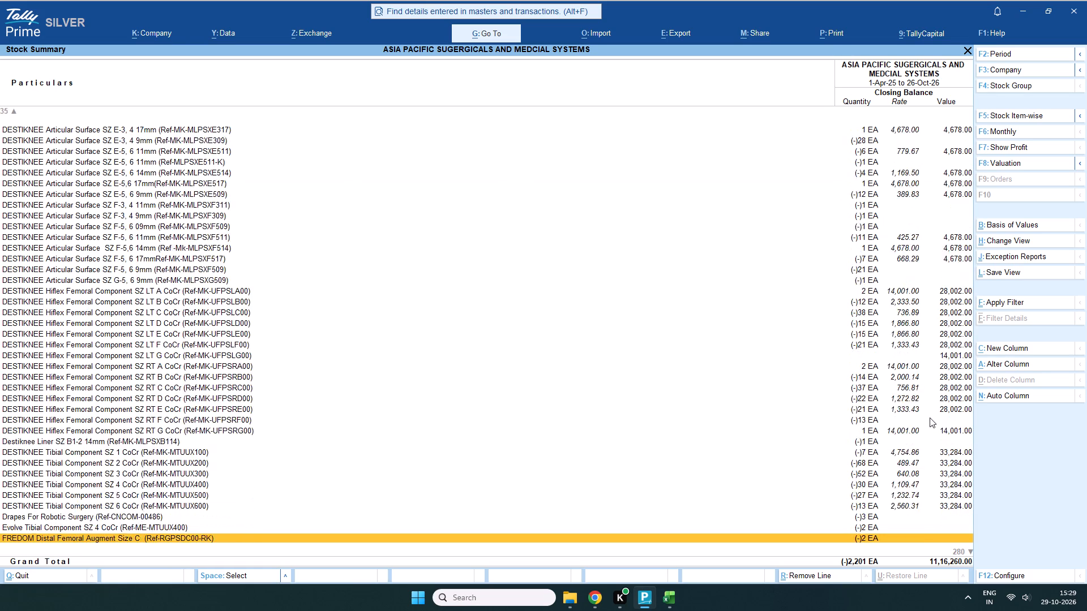
{"action": "scroll", "coordinate": [930, 418], "scroll_direction": "down", "scroll_amount": 6}
{"action": "scroll", "coordinate": [930, 418], "scroll_direction": "up", "scroll_amount": 12}
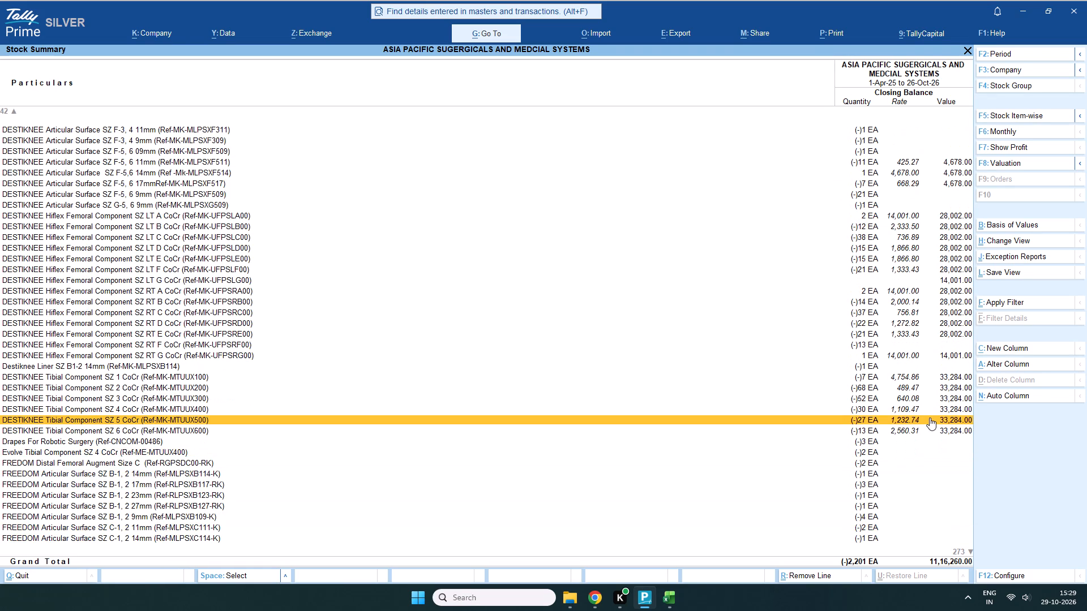
{"action": "scroll", "coordinate": [930, 418], "scroll_direction": "down", "scroll_amount": 3}
{"action": "scroll", "coordinate": [930, 418], "scroll_direction": "up", "scroll_amount": 2}
{"action": "scroll", "coordinate": [930, 418], "scroll_direction": "down", "scroll_amount": 7}
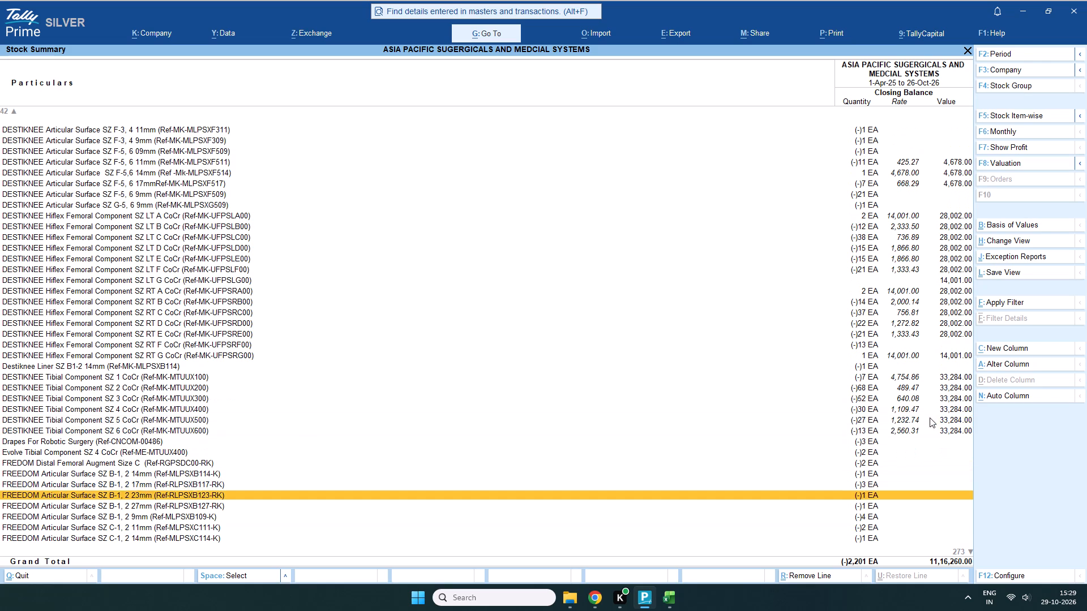
{"action": "scroll", "coordinate": [930, 418], "scroll_direction": "down", "scroll_amount": 20}
{"action": "scroll", "coordinate": [930, 418], "scroll_direction": "down", "scroll_amount": 20}
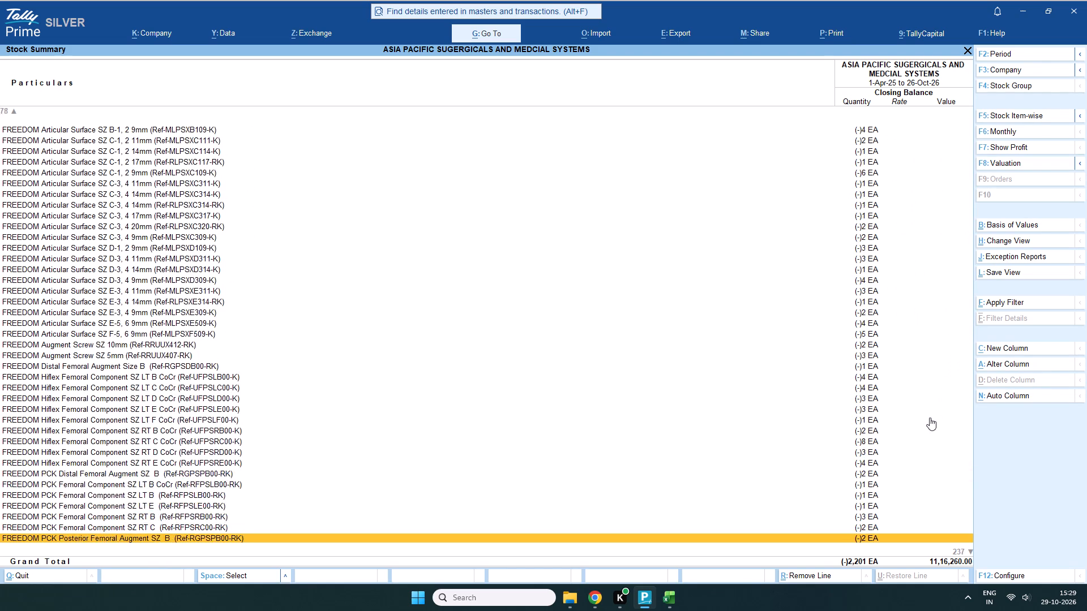
{"action": "scroll", "coordinate": [930, 418], "scroll_direction": "down", "scroll_amount": 20}
{"action": "scroll", "coordinate": [930, 418], "scroll_direction": "down", "scroll_amount": 20}
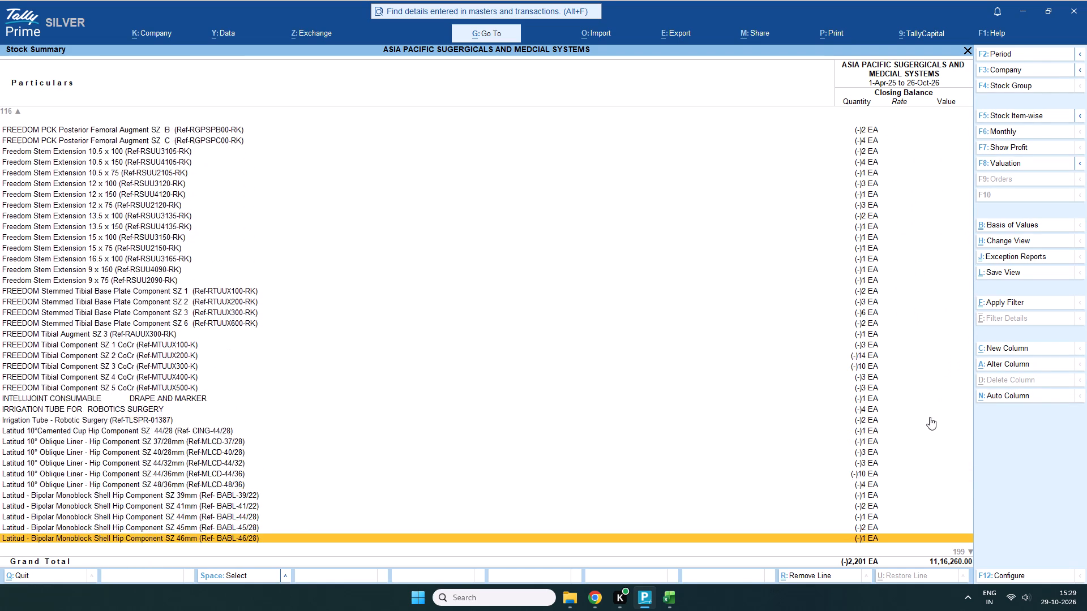
{"action": "scroll", "coordinate": [930, 417], "scroll_direction": "down", "scroll_amount": 20}
{"action": "scroll", "coordinate": [930, 417], "scroll_direction": "down", "scroll_amount": 20}
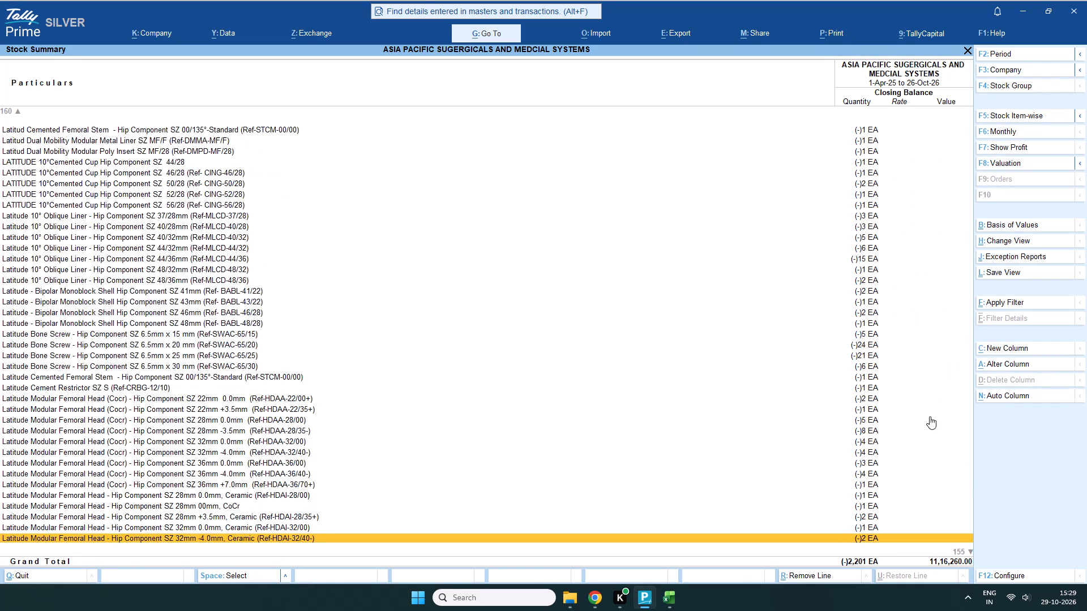
{"action": "scroll", "coordinate": [930, 416], "scroll_direction": "down", "scroll_amount": 20}
{"action": "scroll", "coordinate": [930, 416], "scroll_direction": "down", "scroll_amount": 20}
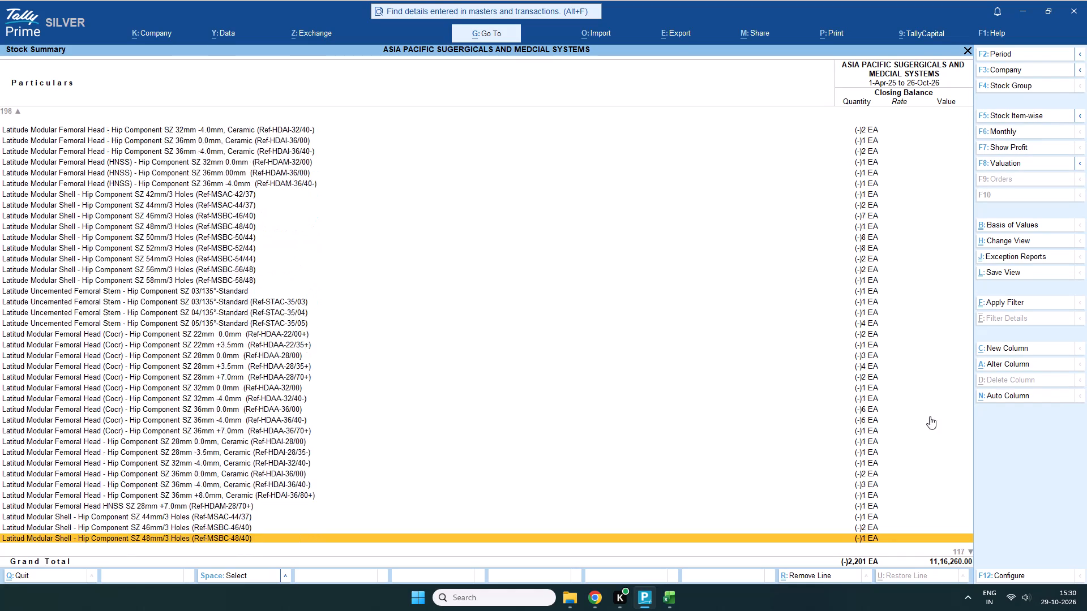
{"action": "scroll", "coordinate": [930, 416], "scroll_direction": "down", "scroll_amount": 20}
{"action": "scroll", "coordinate": [930, 416], "scroll_direction": "down", "scroll_amount": 16}
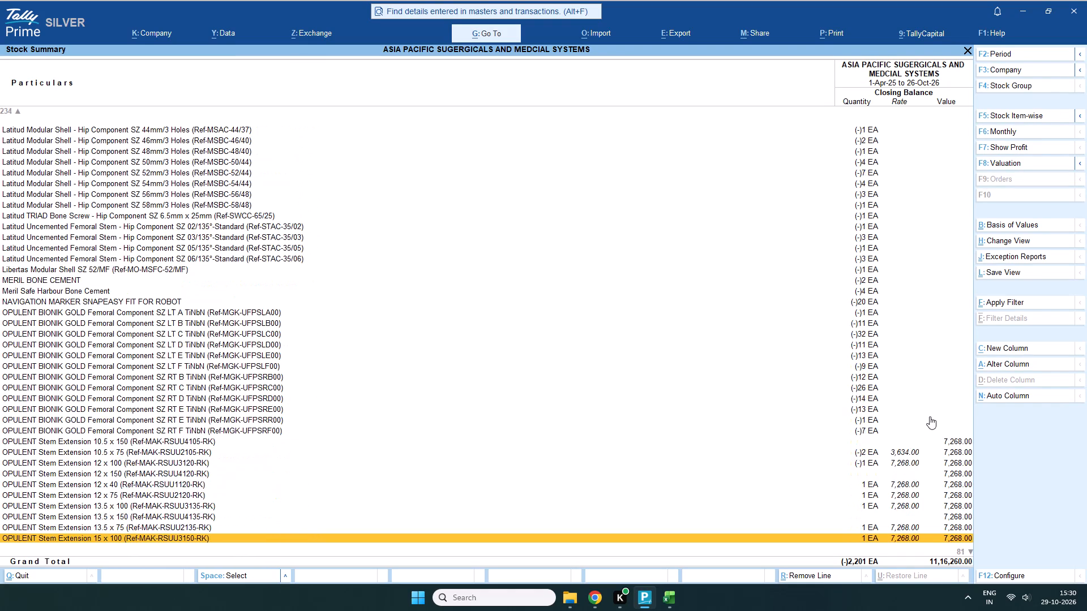
{"action": "scroll", "coordinate": [930, 416], "scroll_direction": "down", "scroll_amount": 5}
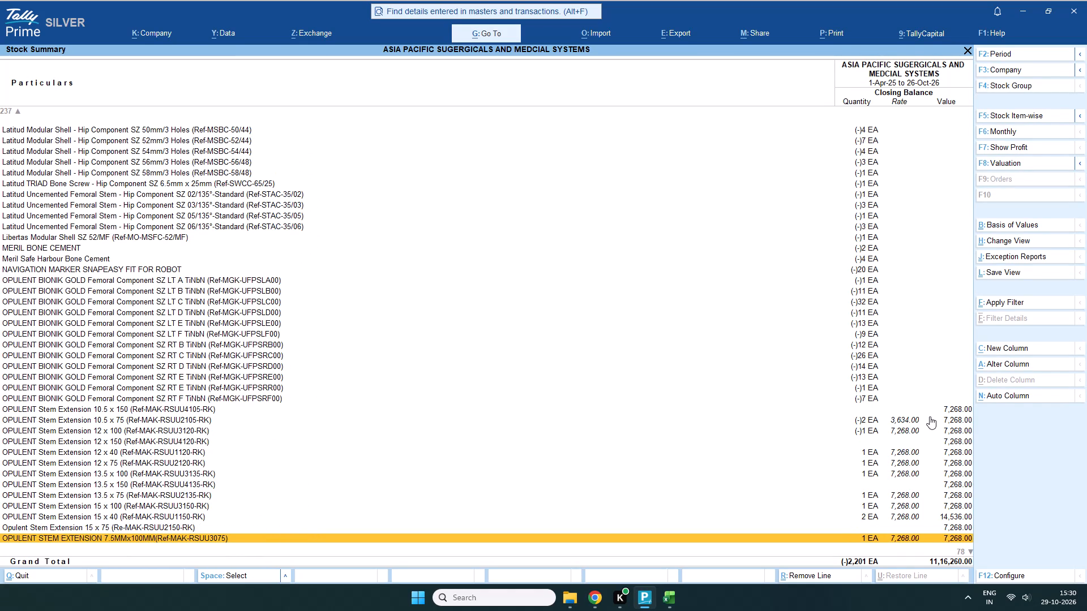
Inspect the monthly summary and October stock vouchers of OPULENT Stem Extension 10.5 x 150 (Ref-MAK-RSUU4105-RK).
{"action": "left_click", "coordinate": [880, 384]}
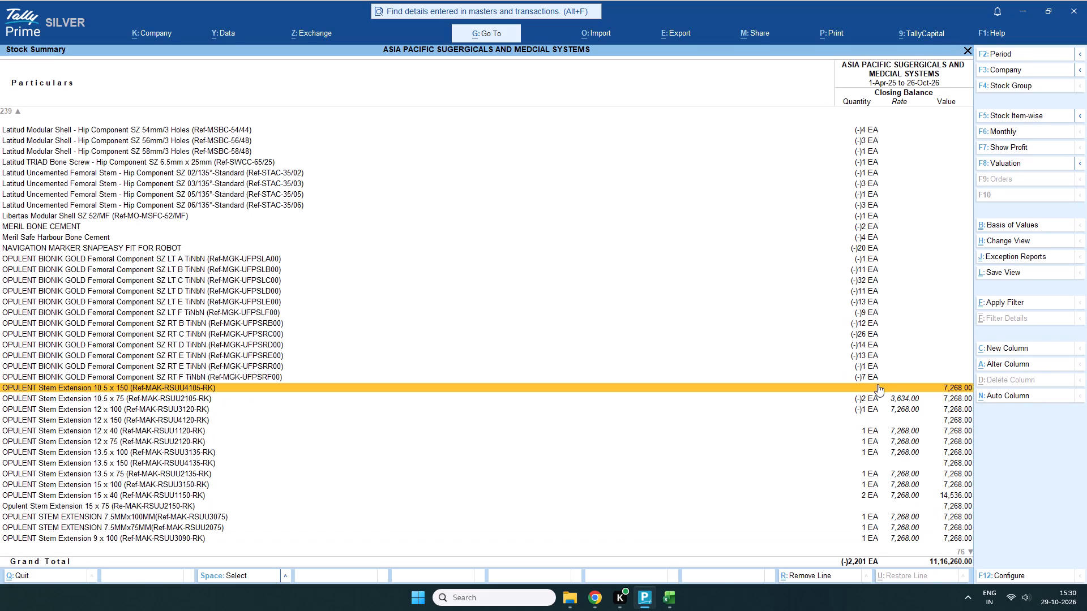
{"action": "key", "text": "Return"}
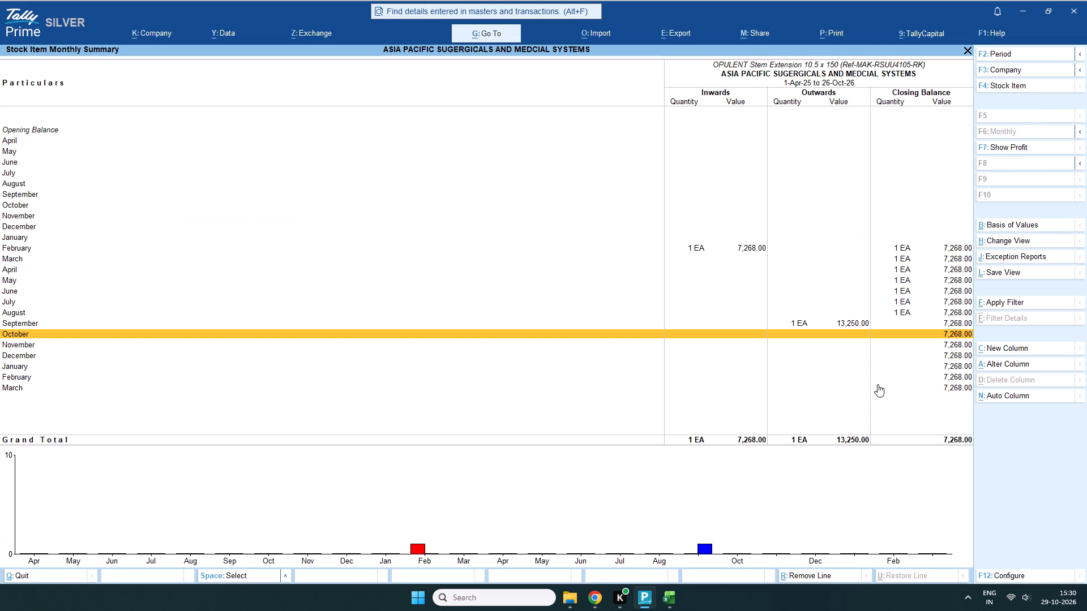
{"action": "key", "text": "Return"}
{"action": "key", "text": "Return"}
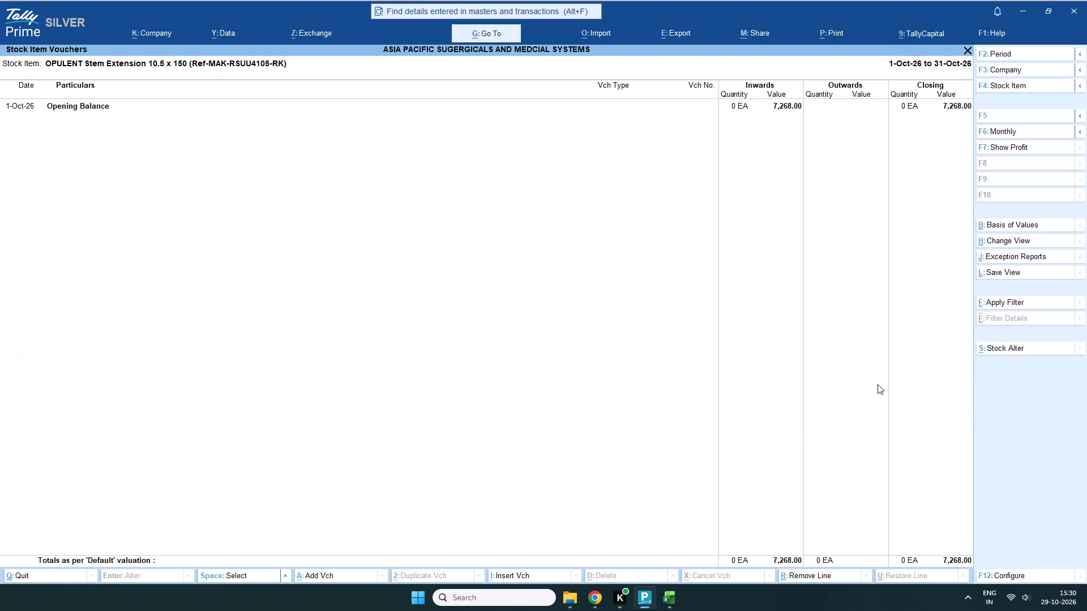
{"action": "left_click", "coordinate": [969, 46]}
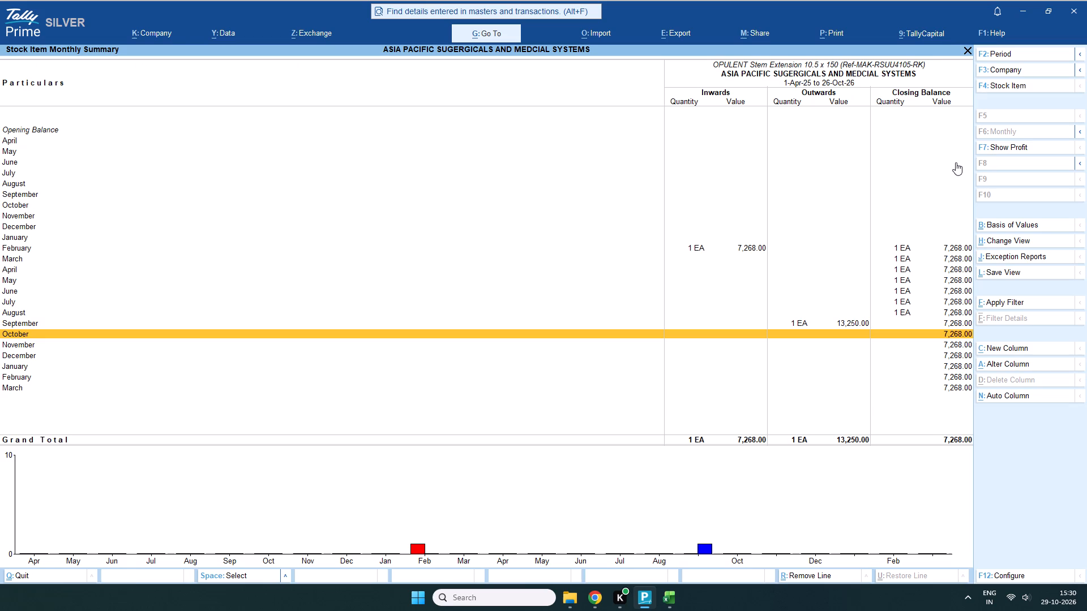
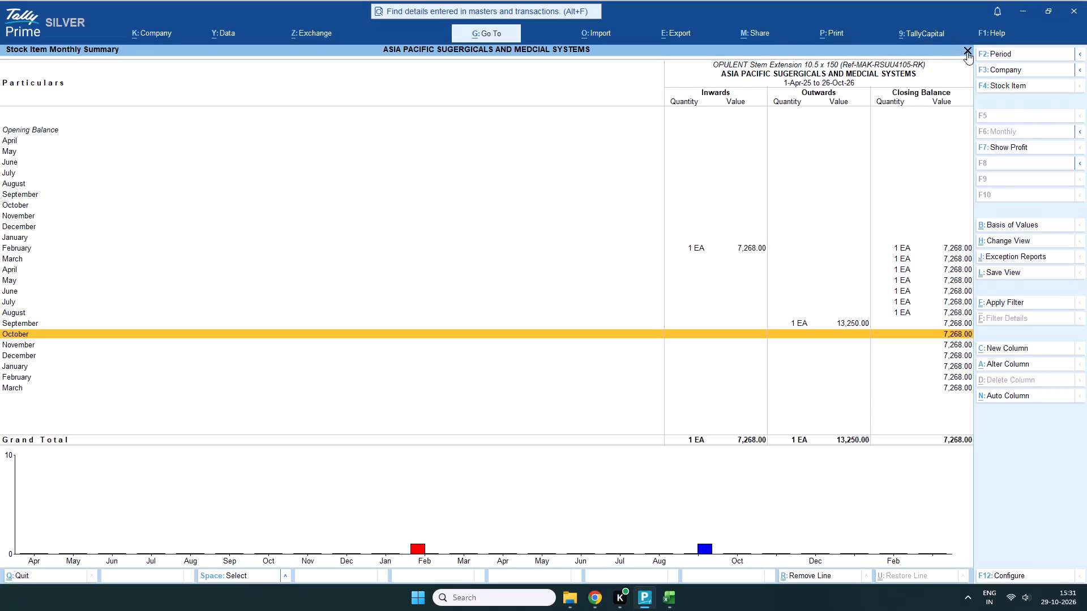
Recheck the monthly summary of OPULENT Stem Extension 10.5 x 150 (Ref-MAK-RSUU4105-RK) from the Stock Summary and return to the Gateway of Tally.
{"action": "left_click", "coordinate": [967, 49]}
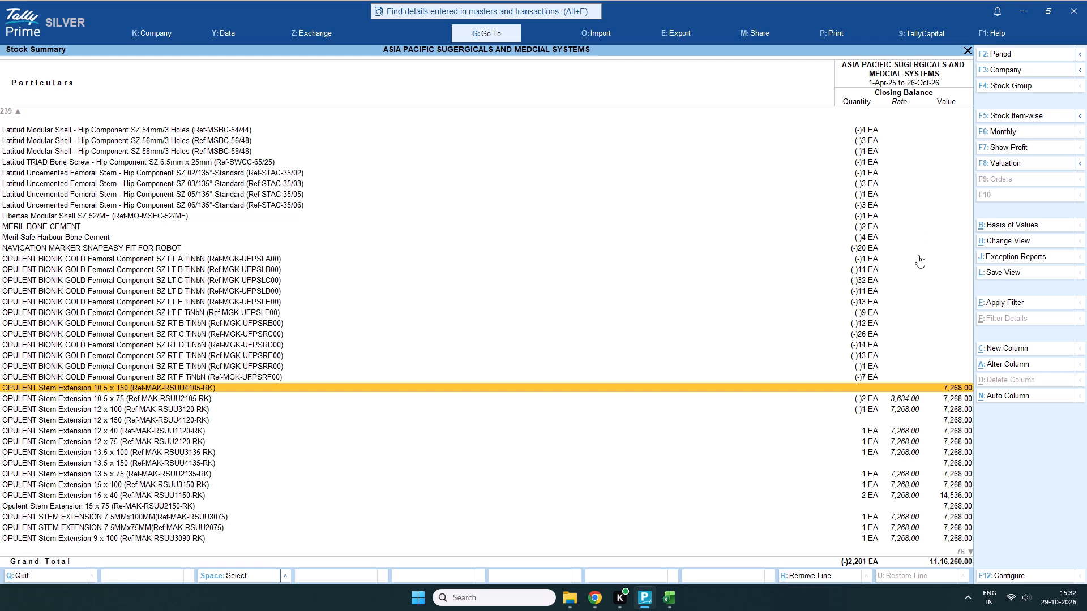
{"action": "double_click", "coordinate": [879, 388]}
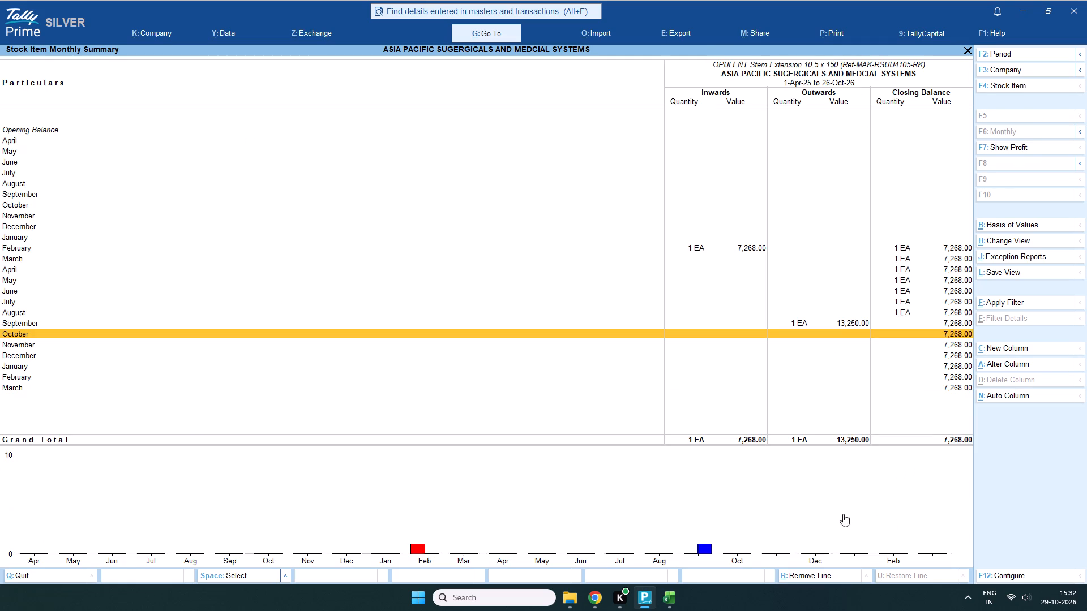
{"action": "left_click", "coordinate": [966, 52]}
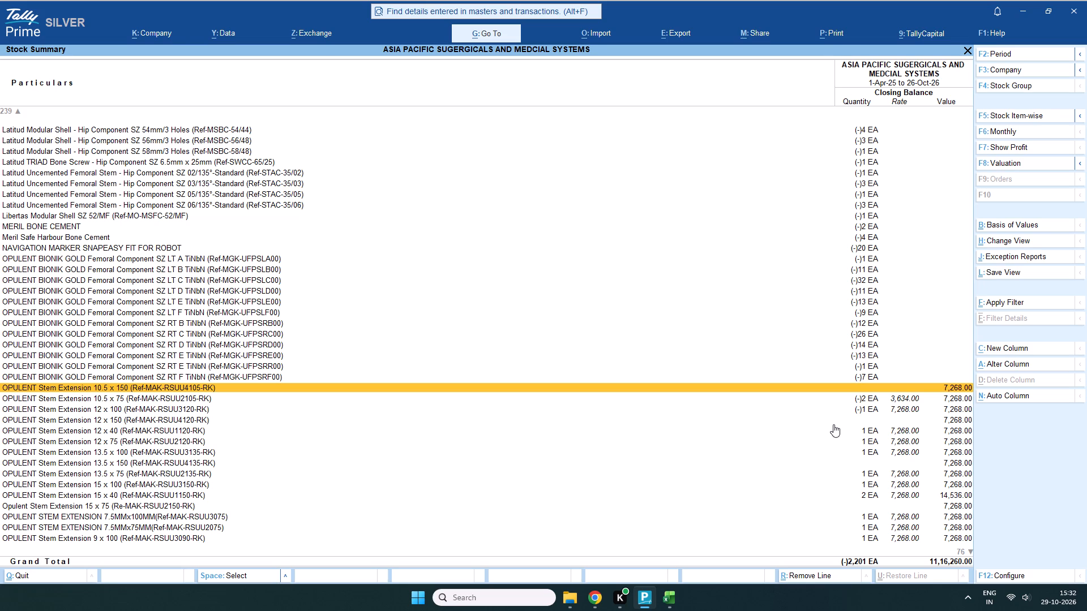
{"action": "left_click", "coordinate": [966, 48]}
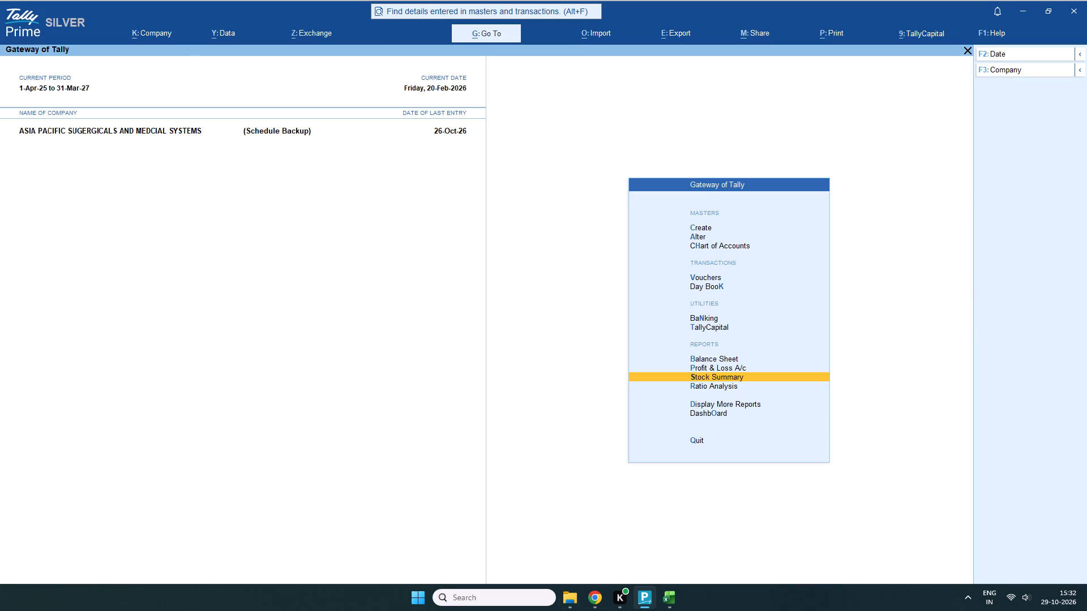